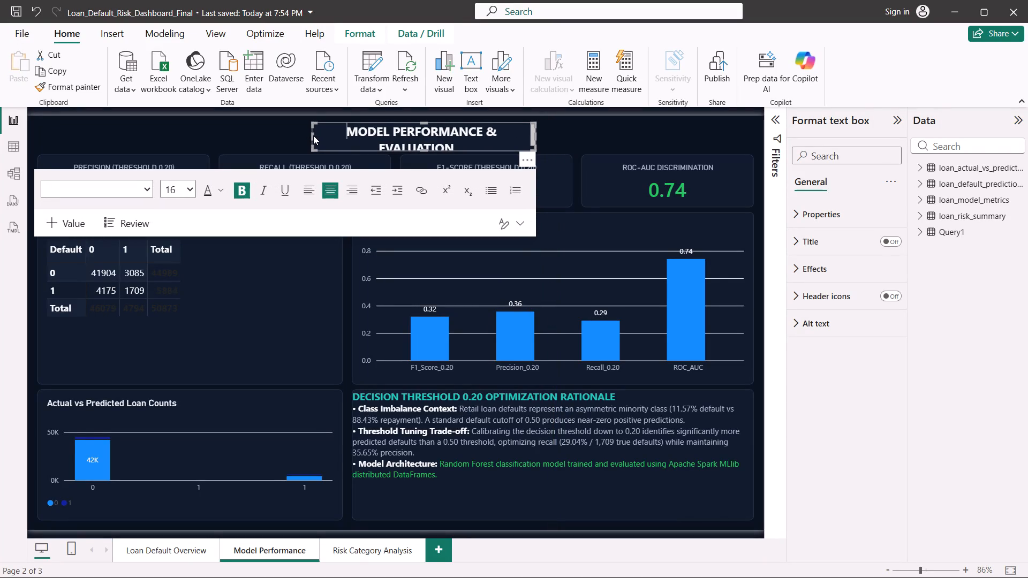
Resize the MODEL PERFORMANCE & EVALUATION text box on both sides so the heading fits on one line with narrow margins.
drag(312, 135, 296, 135)
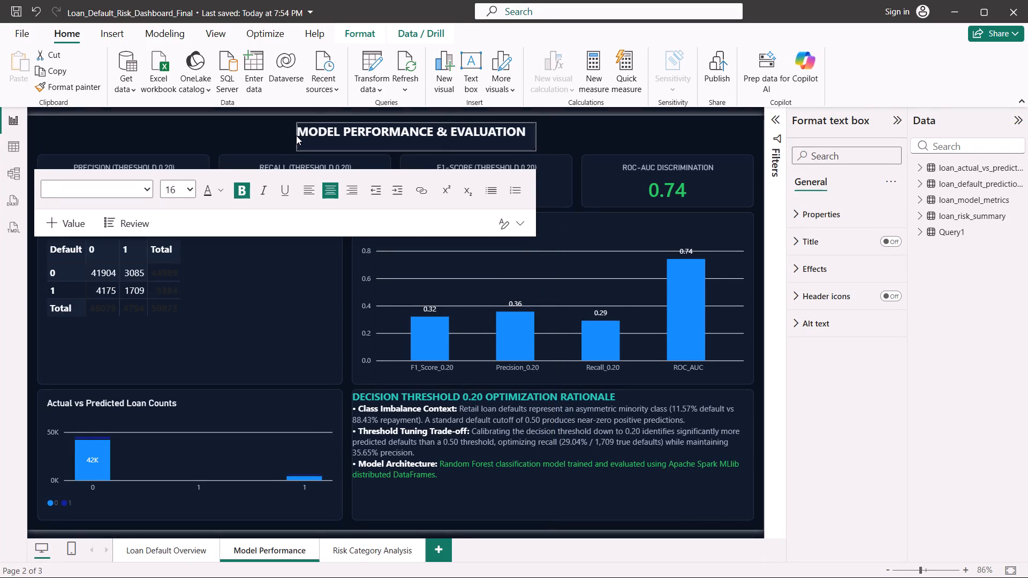
drag(296, 135, 277, 135)
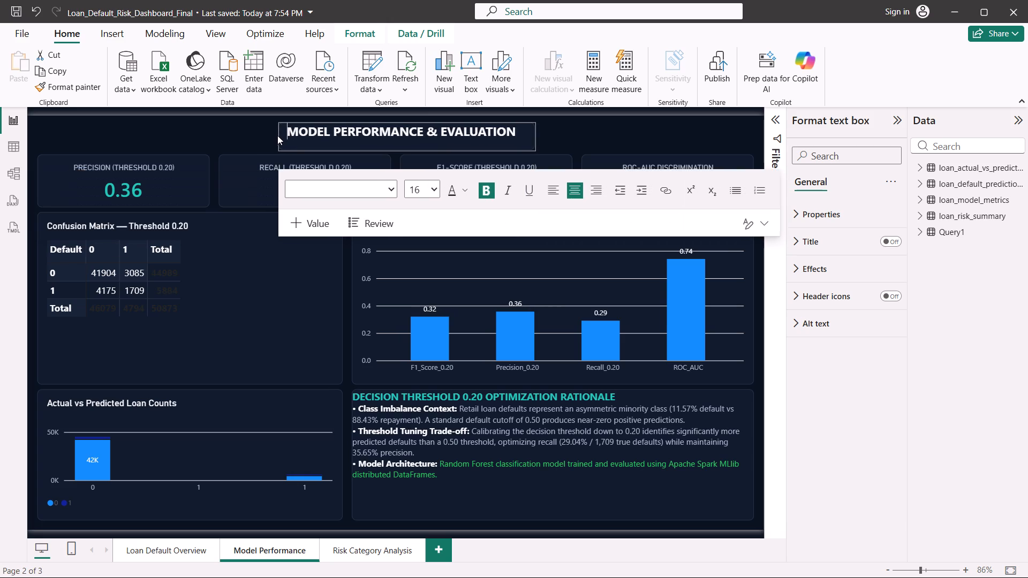
drag(277, 135, 268, 135)
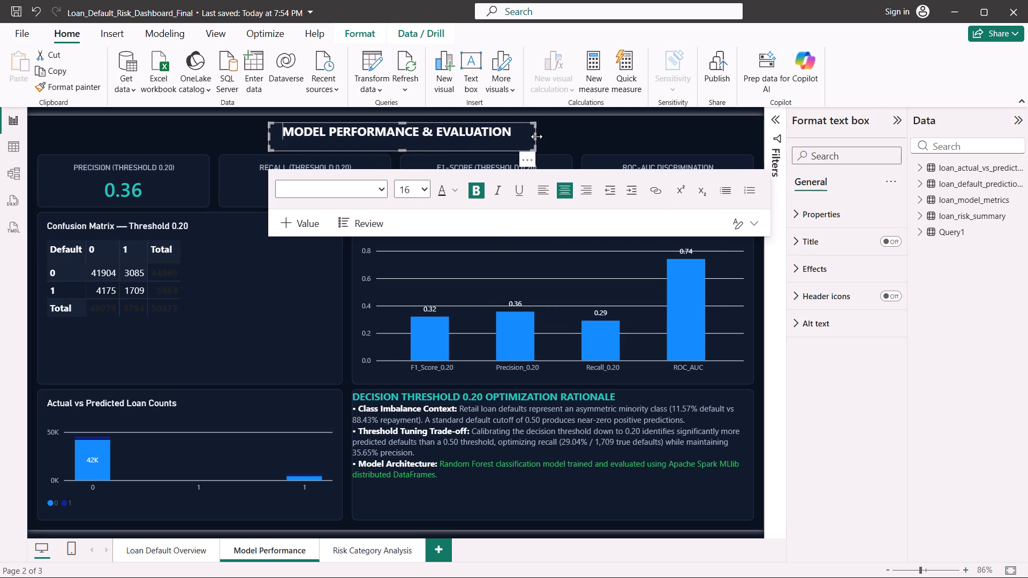
click(533, 136)
drag(535, 135, 521, 135)
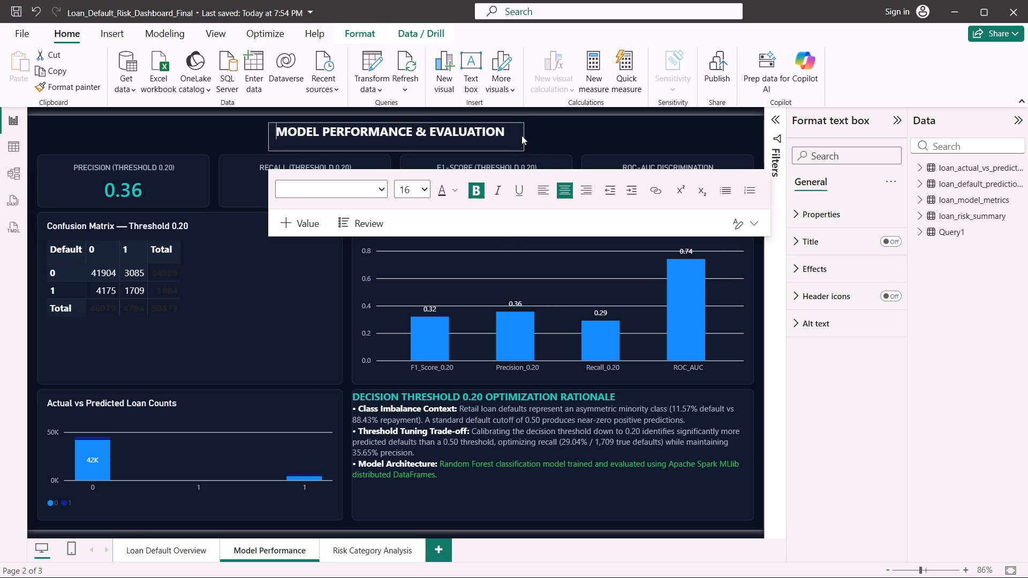
drag(521, 135, 519, 134)
click(552, 138)
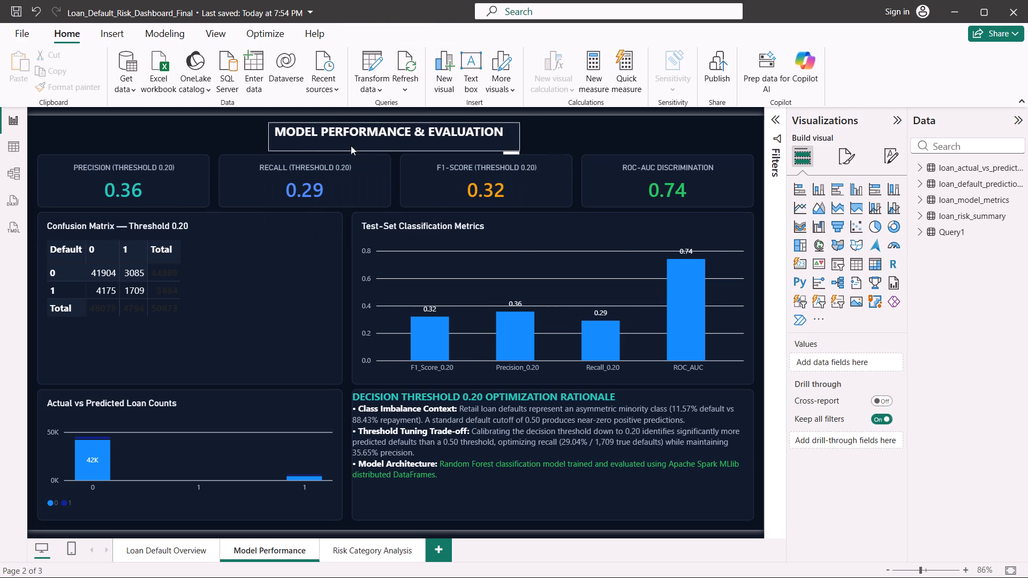
Adjust the page heading's horizontal placement within its box using left alignment and leading spaces.
click(278, 130)
key(space)
key(space)
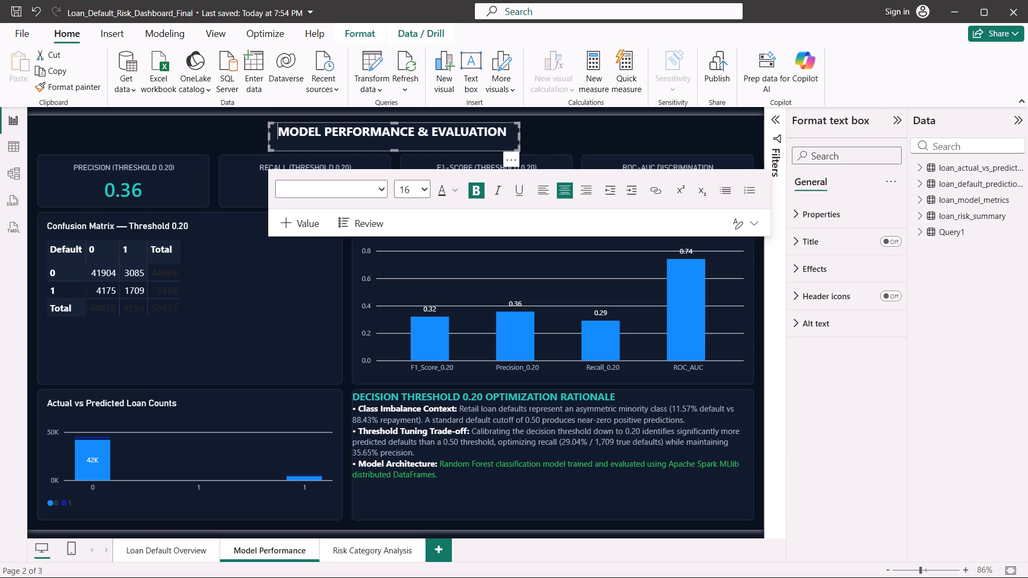
click(571, 196)
key(space)
key(space)
key(space)
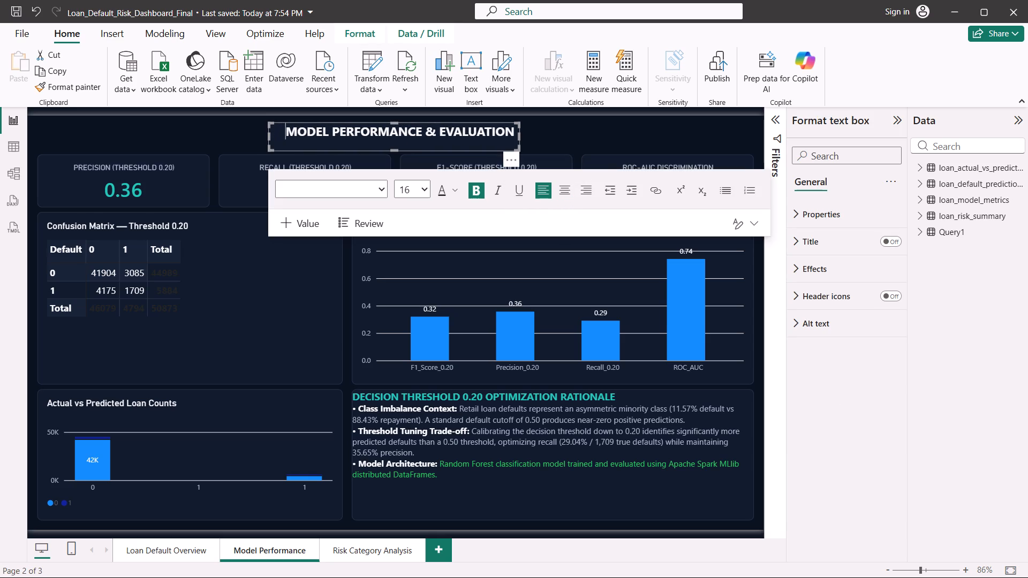
key(BackSpace)
key(BackSpace)
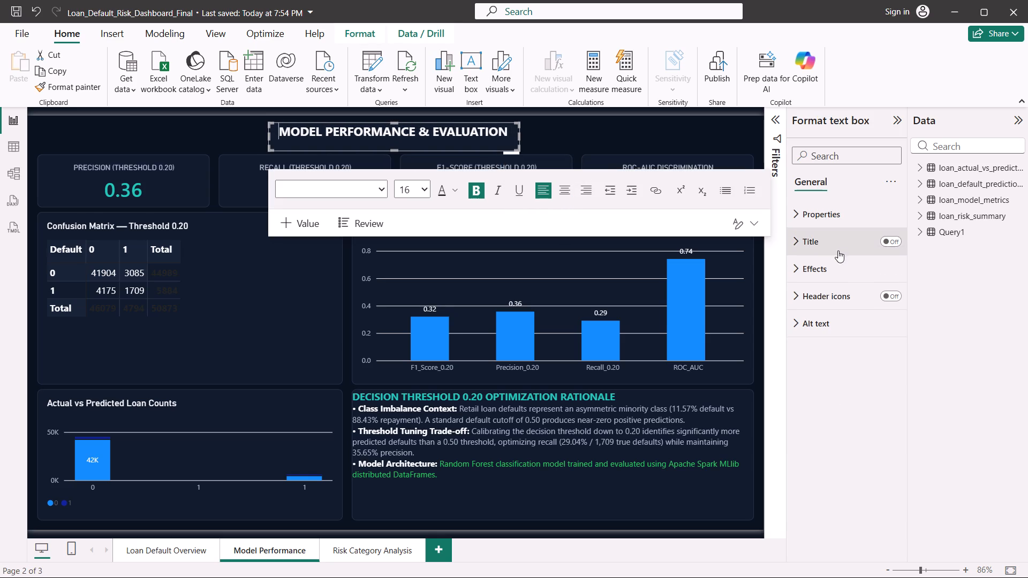
Turn on the shadow for the heading text box and increase its border's rounded corners to about 15 px.
click(827, 282)
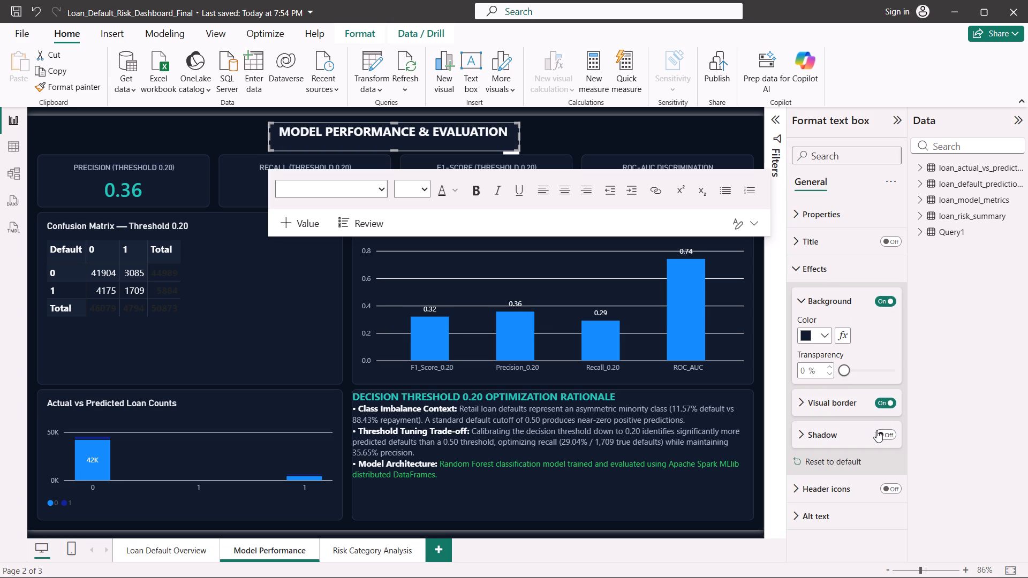
click(876, 431)
click(834, 417)
click(827, 406)
scroll(827, 406, down, 1)
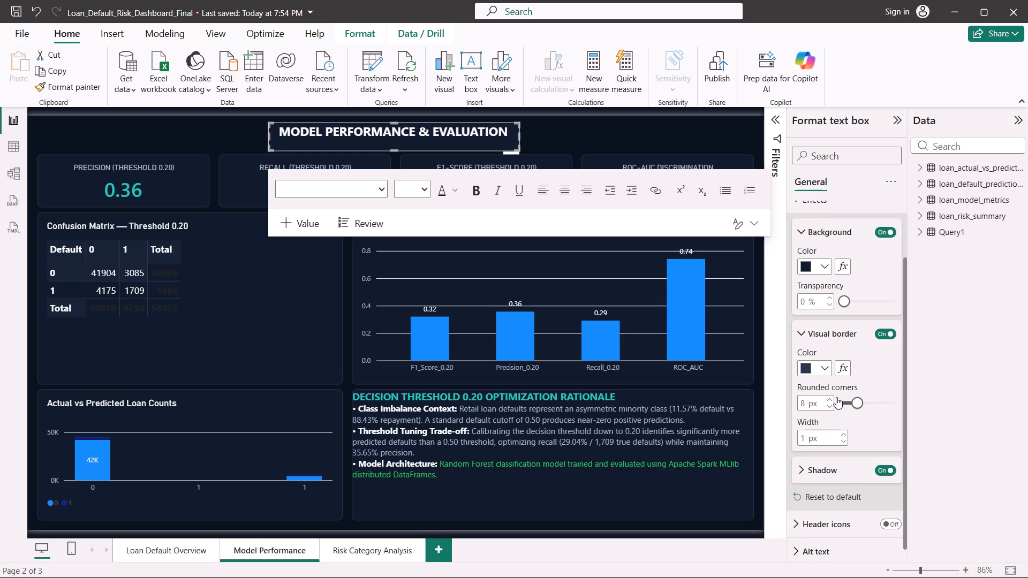
triple_click(827, 397)
click(827, 397)
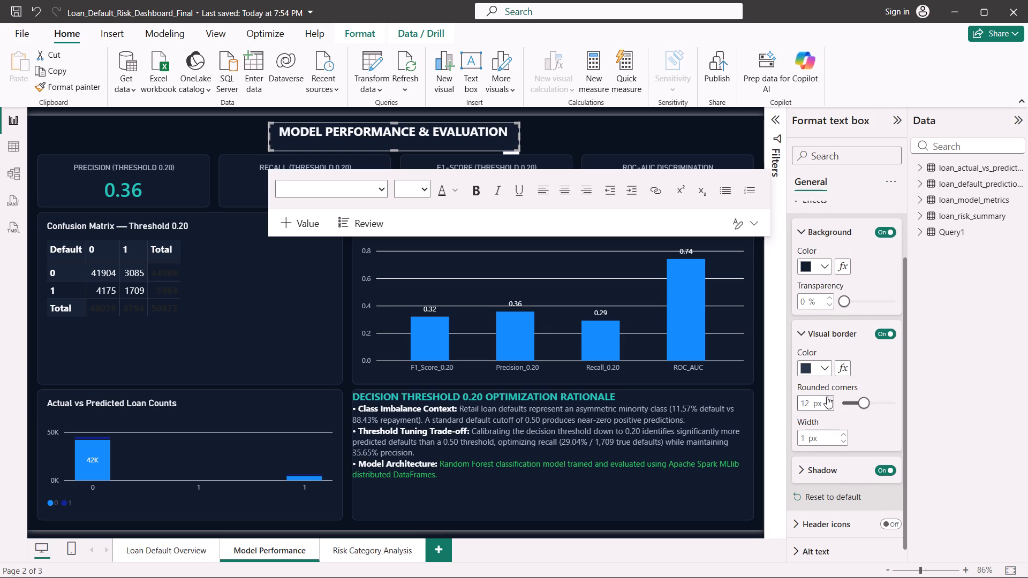
double_click(827, 397)
click(827, 397)
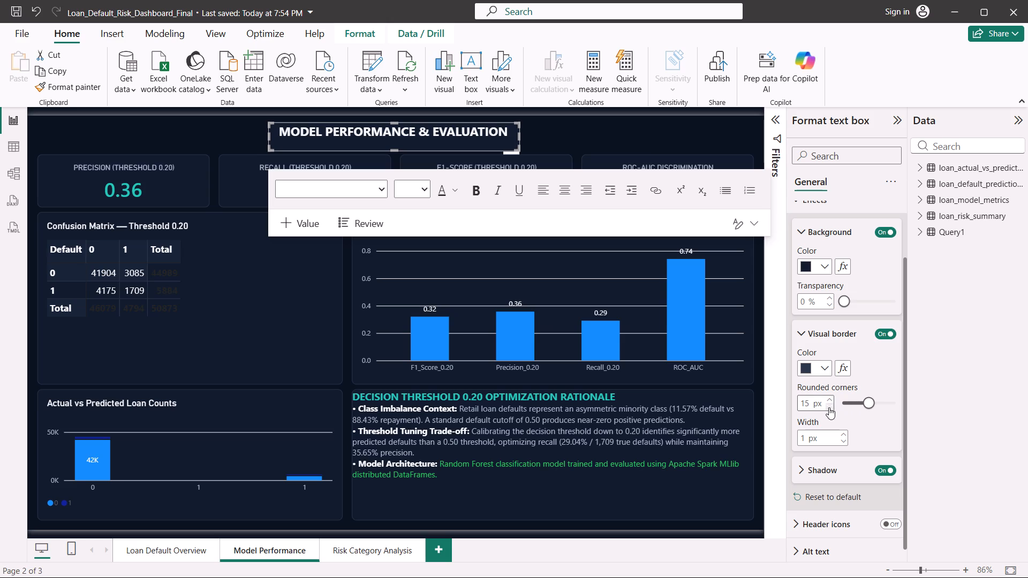
click(829, 406)
click(593, 134)
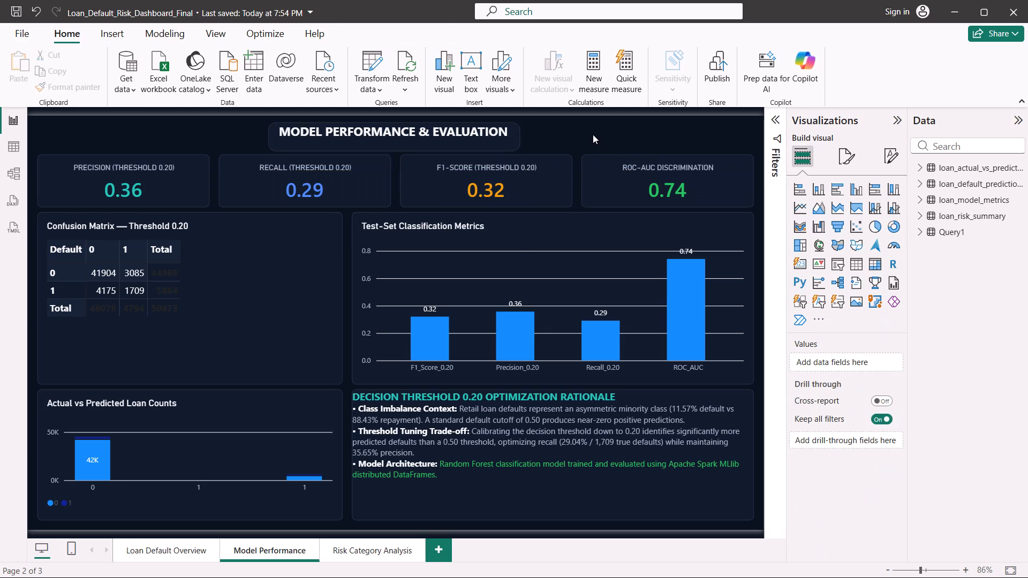
Centre all text in the Decision Threshold 0.20 Optimization Rationale box and add a blank line above its heading.
click(488, 448)
key(ctrl+a)
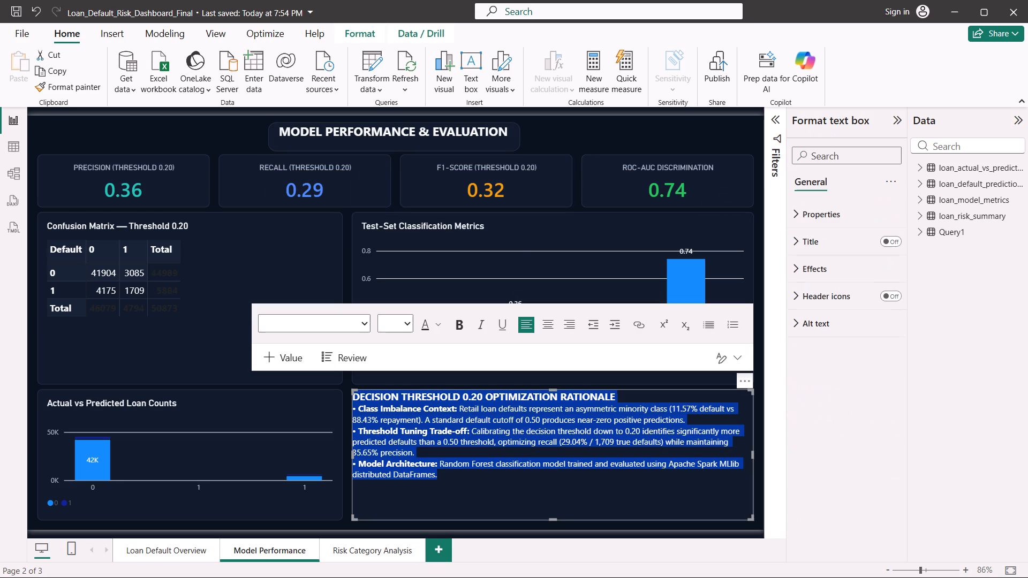
click(556, 330)
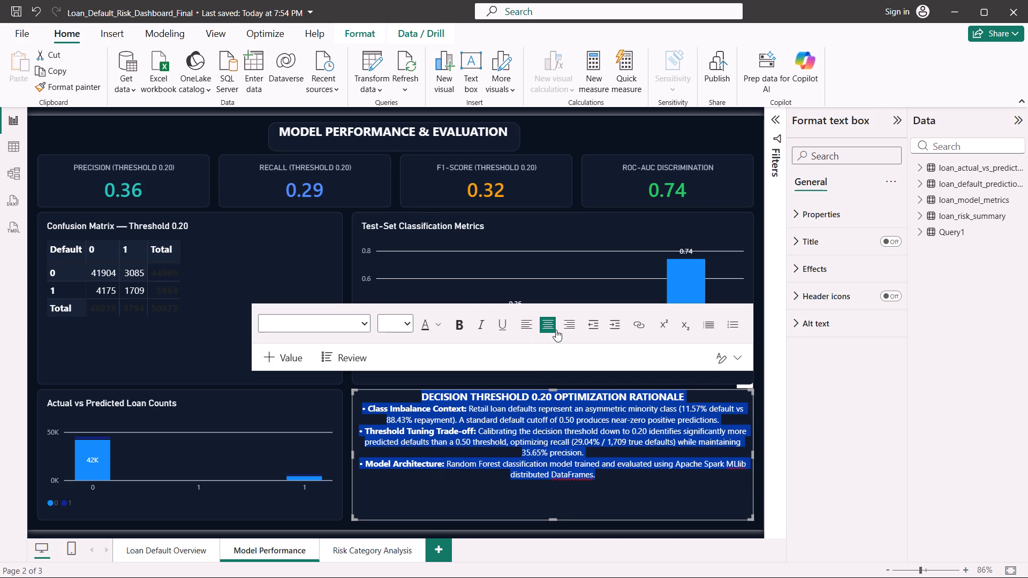
click(425, 400)
key(Return)
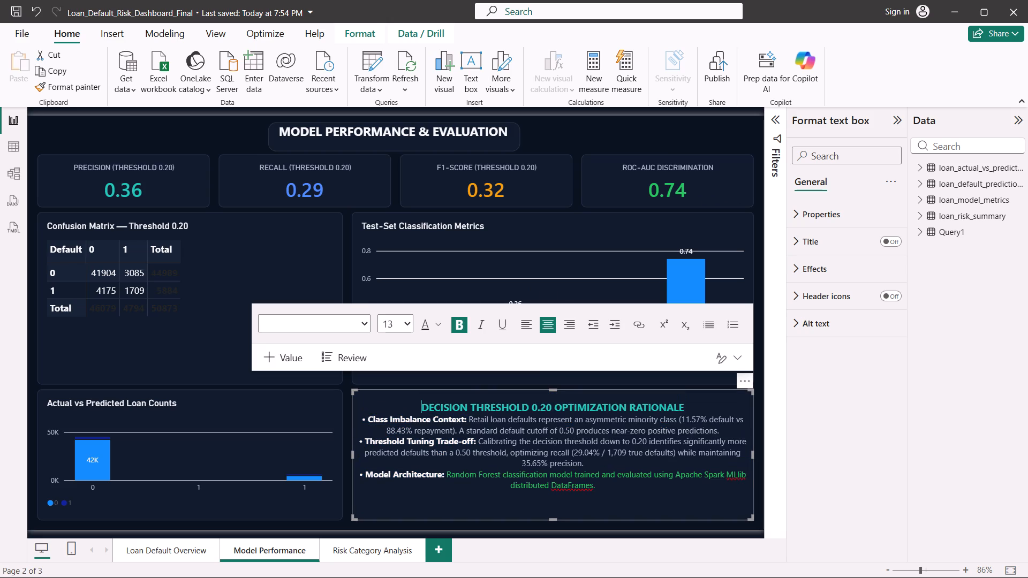
click(746, 488)
click(791, 473)
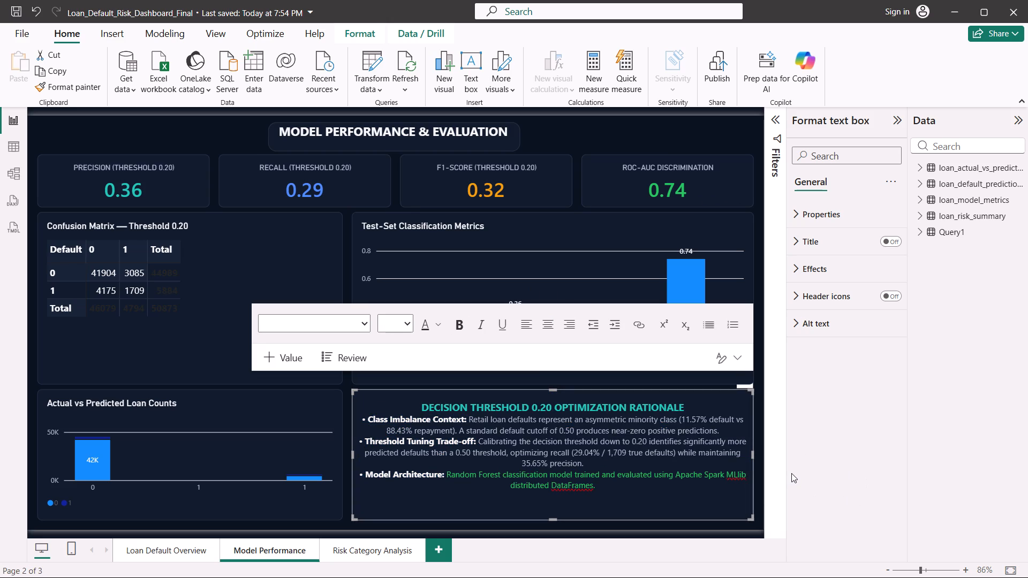
Shrink the Confusion Matrix visual in width and height so it fits closely around its table.
click(153, 273)
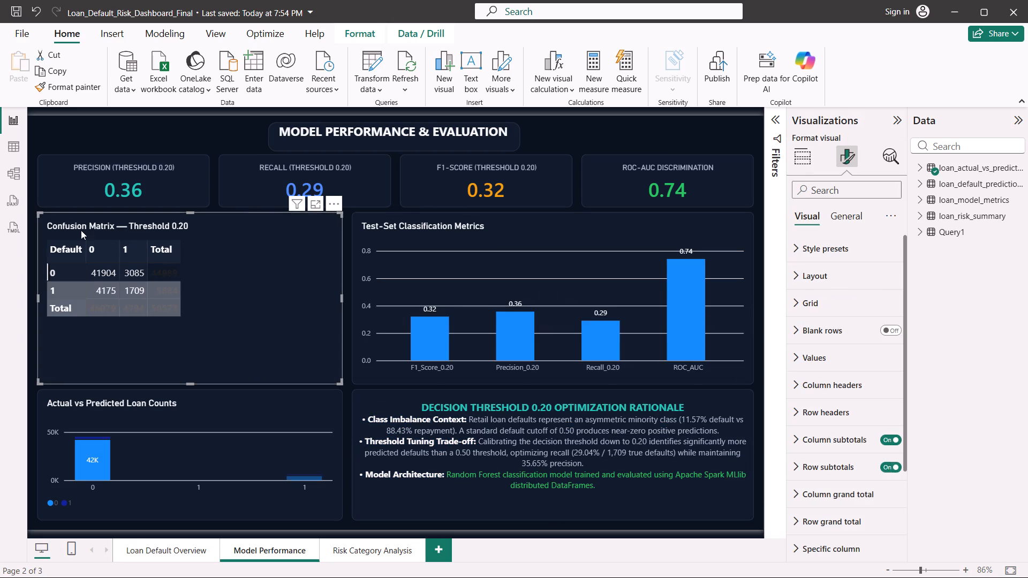
click(70, 228)
click(52, 227)
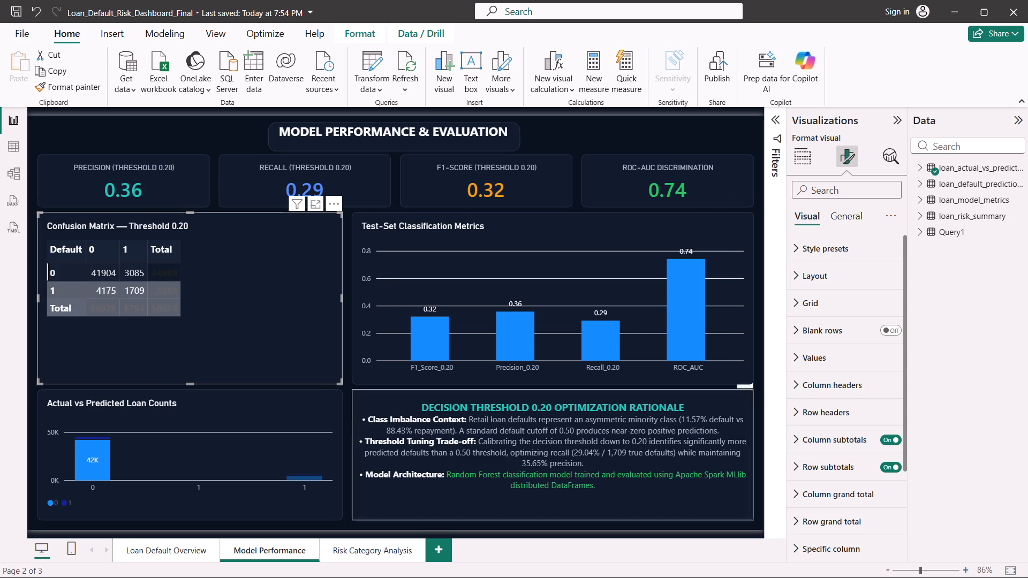
click(232, 334)
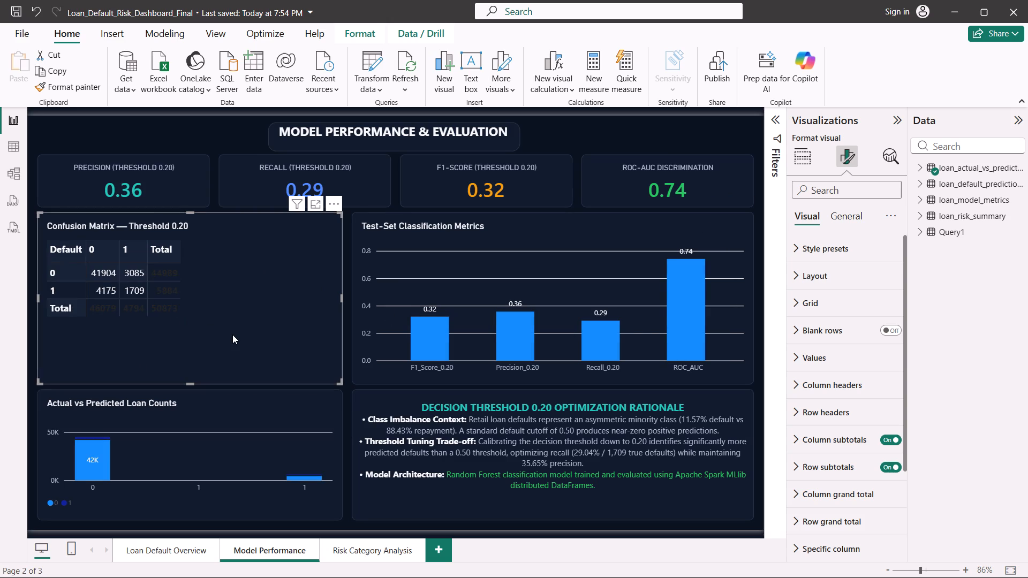
click(47, 223)
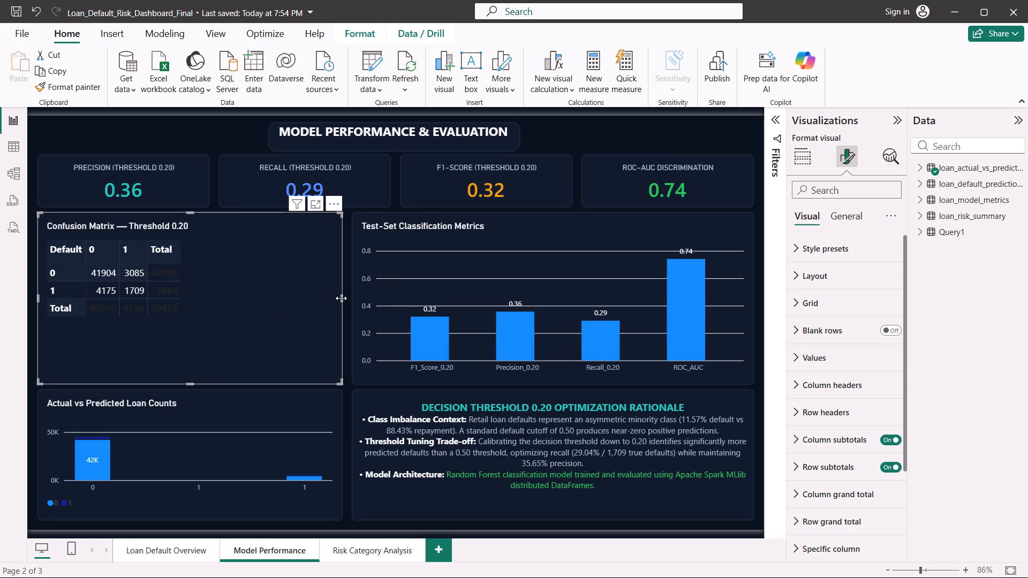
drag(341, 298, 202, 286)
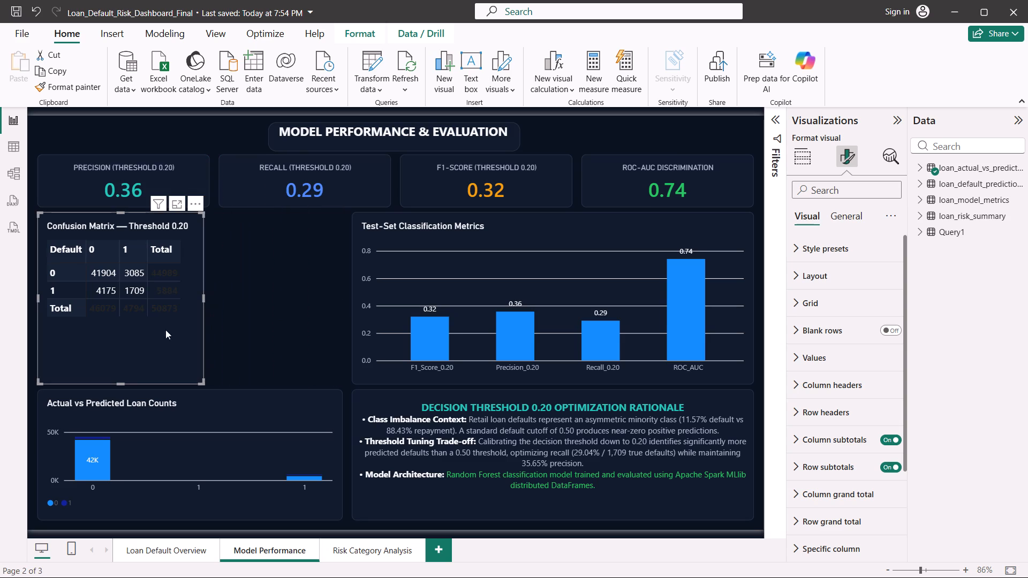
drag(122, 378, 121, 325)
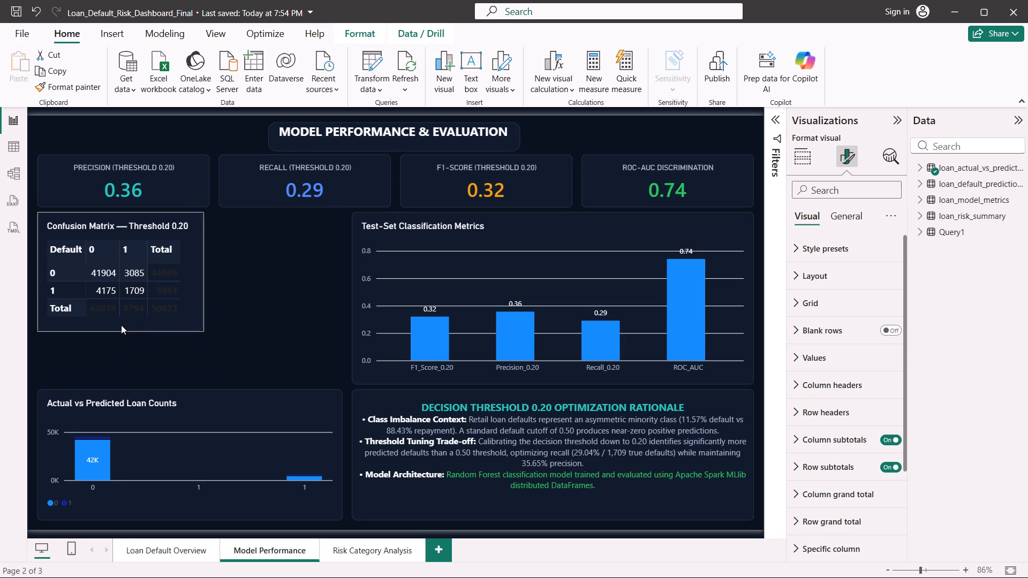
drag(121, 325, 121, 324)
Move the Confusion Matrix just above the Actual vs Predicted Loan Counts chart, aligned with that chart's right edge.
drag(184, 316, 312, 350)
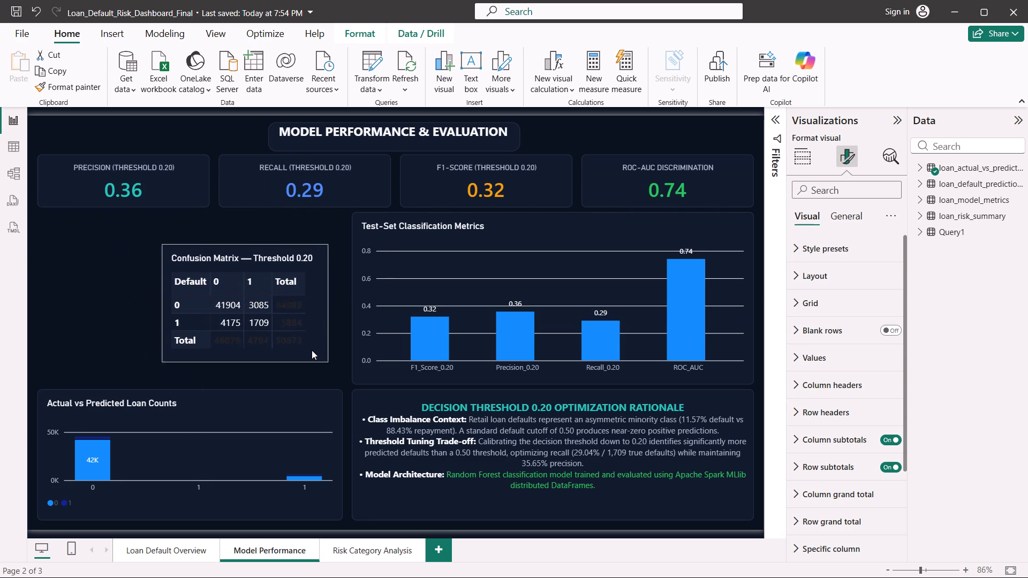
drag(312, 350, 323, 369)
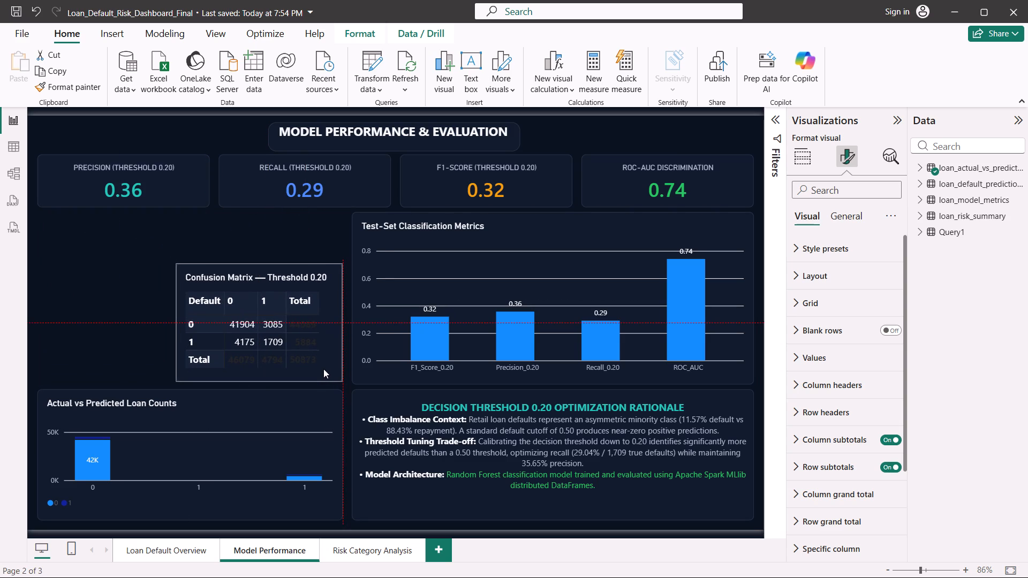
drag(323, 369, 323, 369)
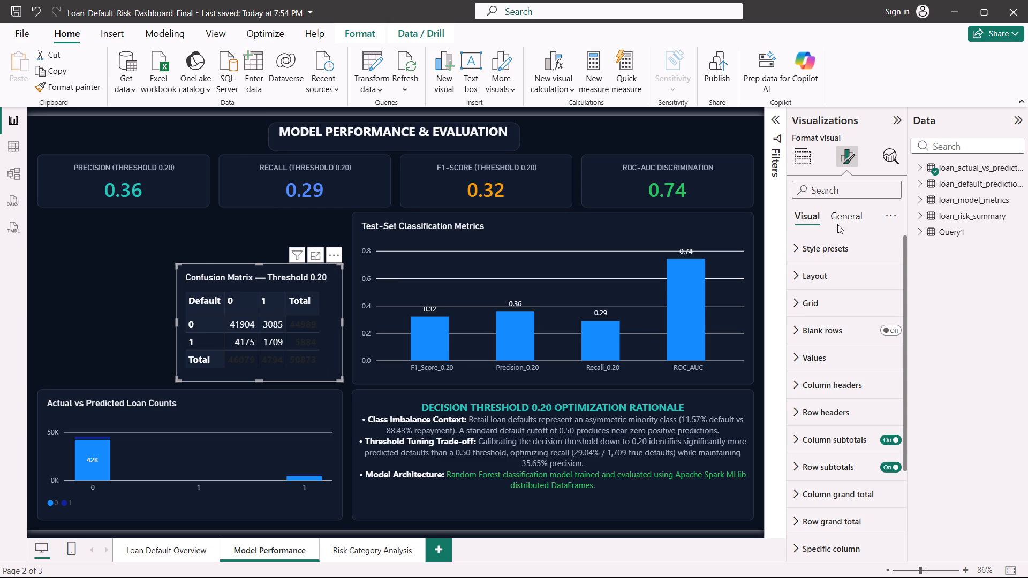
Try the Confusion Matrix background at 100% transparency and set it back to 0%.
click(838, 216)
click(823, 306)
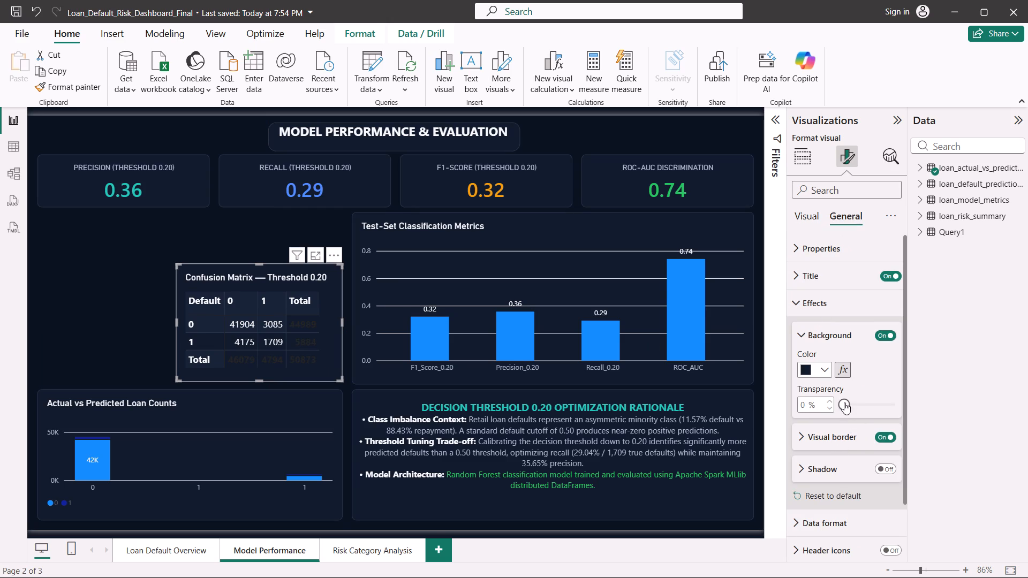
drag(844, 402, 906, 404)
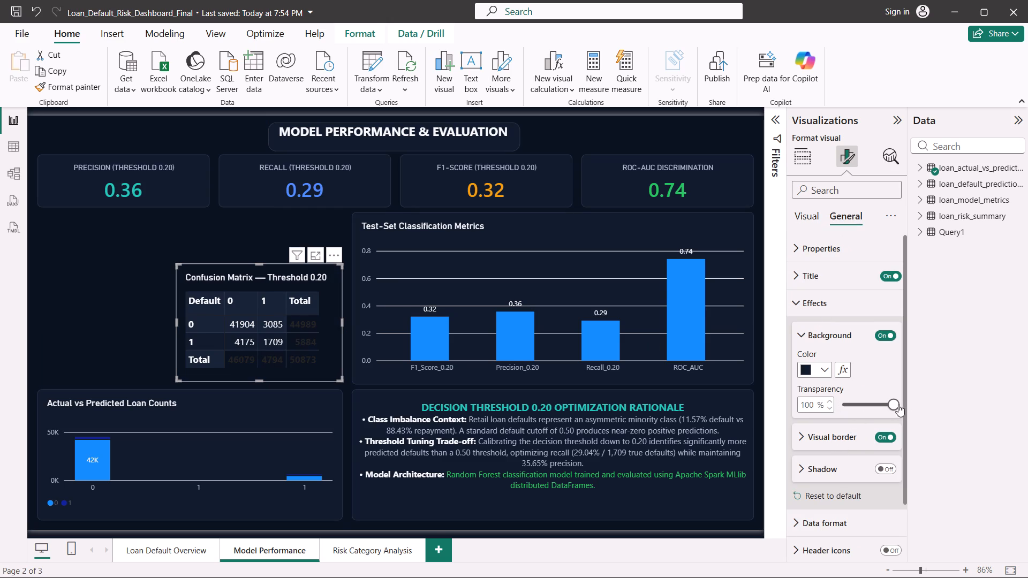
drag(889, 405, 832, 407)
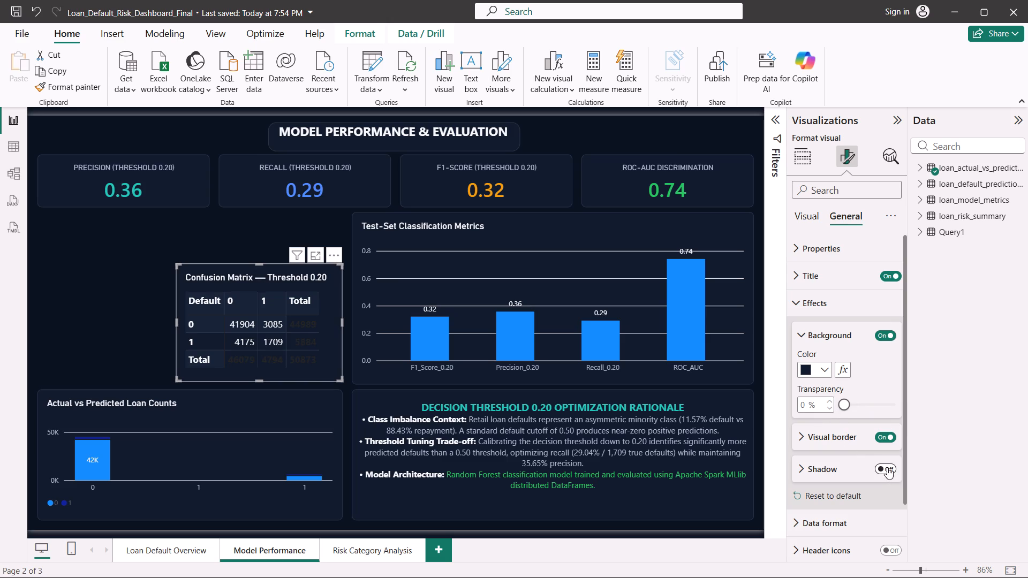
Turn on the Confusion Matrix shadow and set its border's rounded corners to 14 px.
click(887, 468)
click(853, 448)
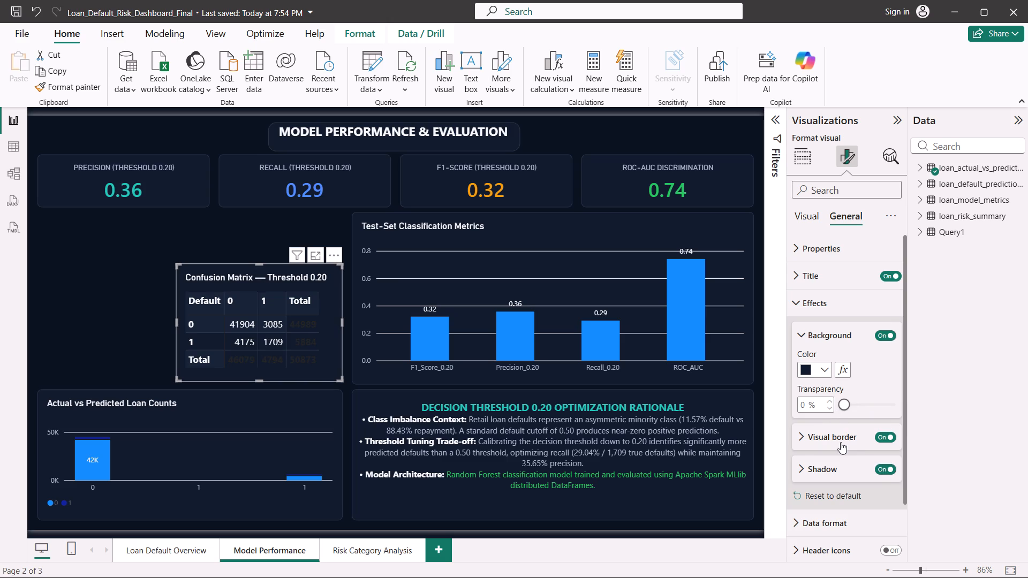
click(841, 442)
scroll(838, 430, down, 1)
triple_click(832, 455)
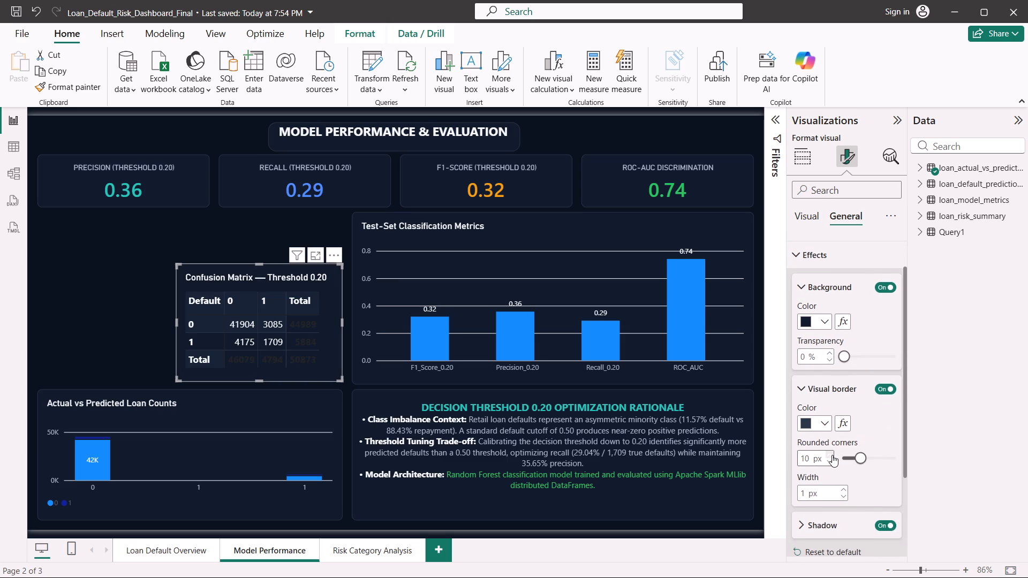
click(832, 455)
double_click(832, 455)
click(832, 455)
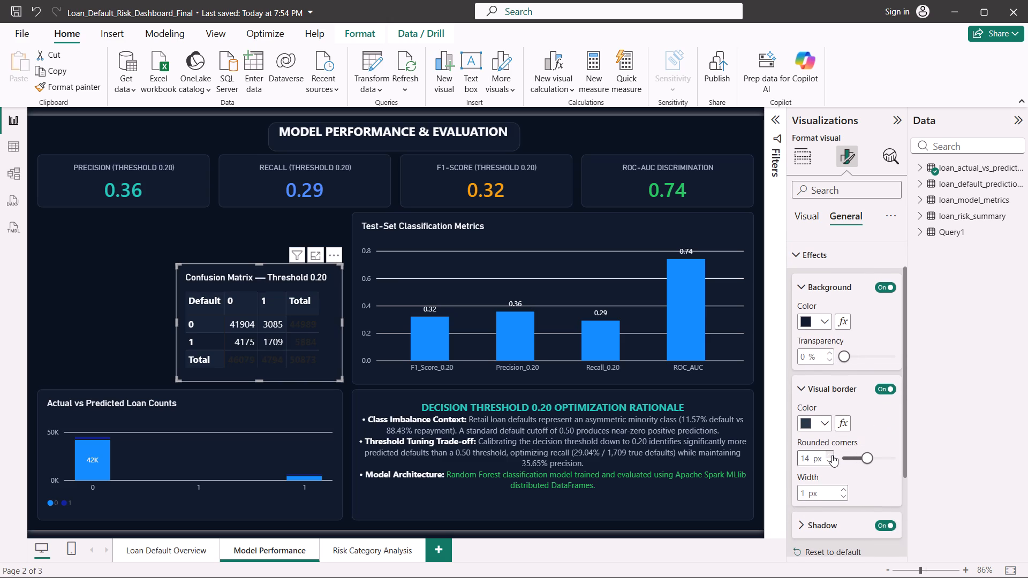
click(832, 455)
click(831, 462)
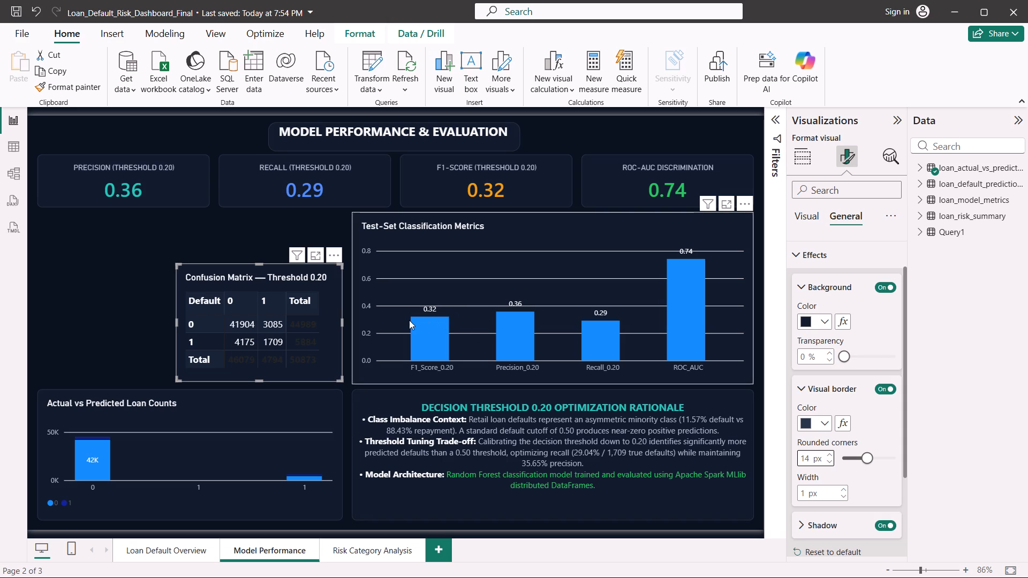
Undo the recent rounded-corner and effects changes on the Confusion Matrix.
key(ctrl+z)
key(ctrl+z)
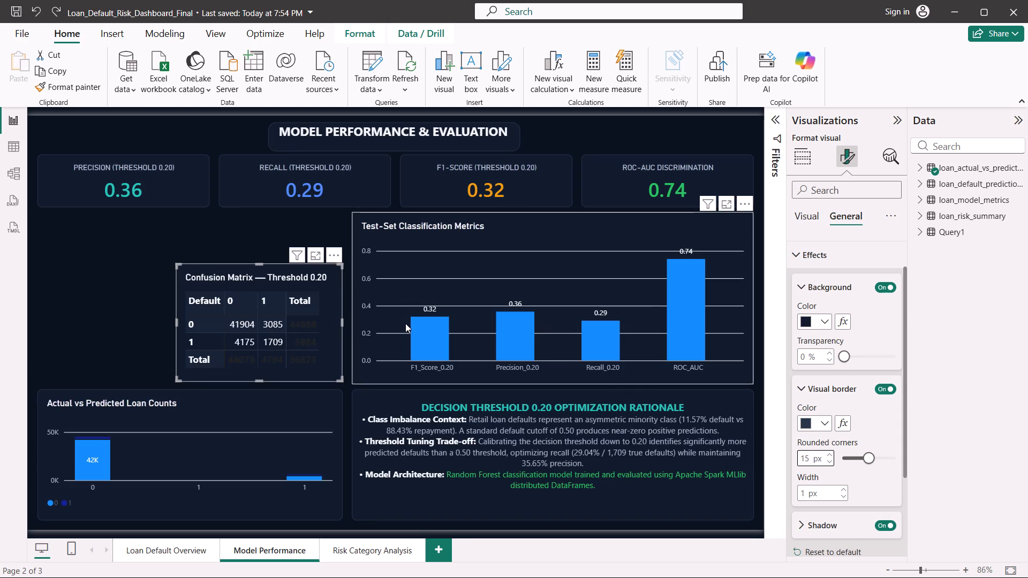
key(ctrl+z)
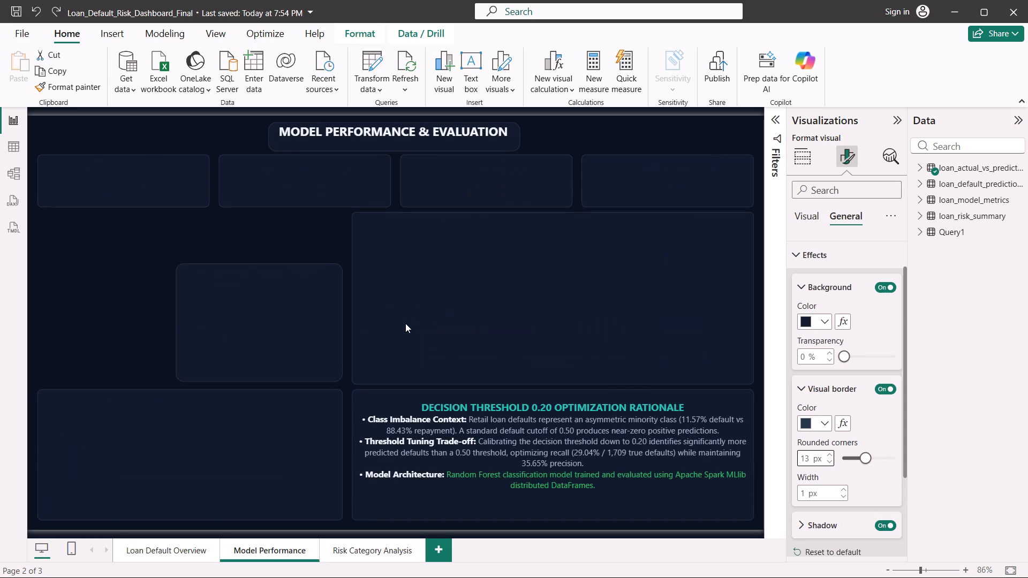
key(ctrl+z)
key(ctrl+z)
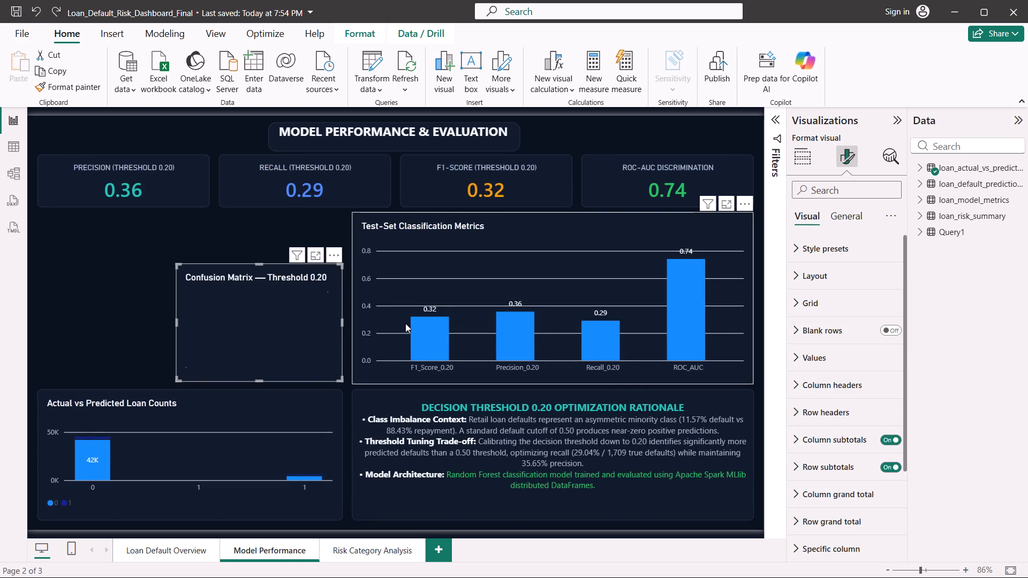
key(ctrl+z)
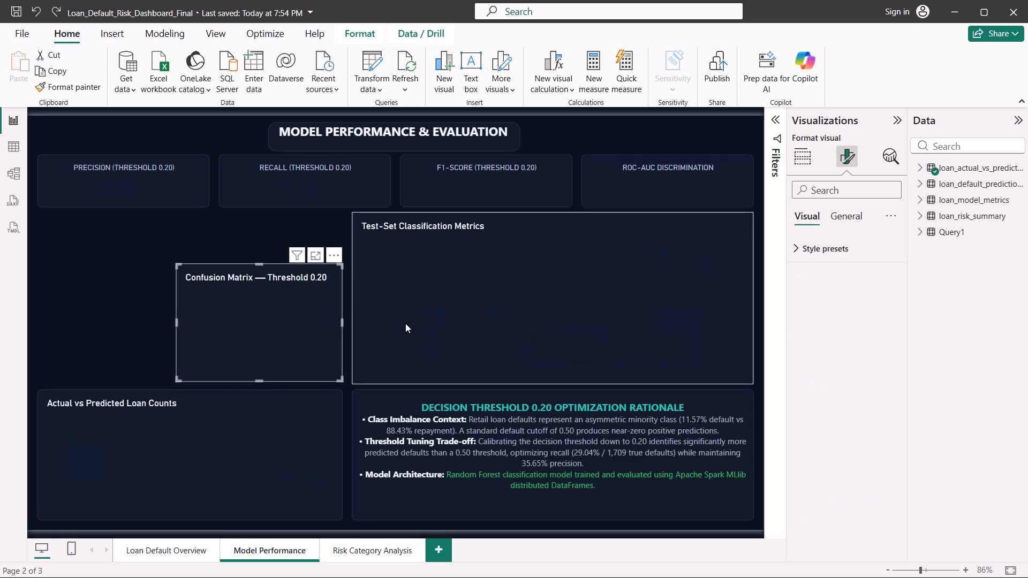
Move the Confusion Matrix directly below the Precision card and enlarge it to fill the space above the Actual vs Predicted Loan Counts chart.
drag(327, 283, 188, 234)
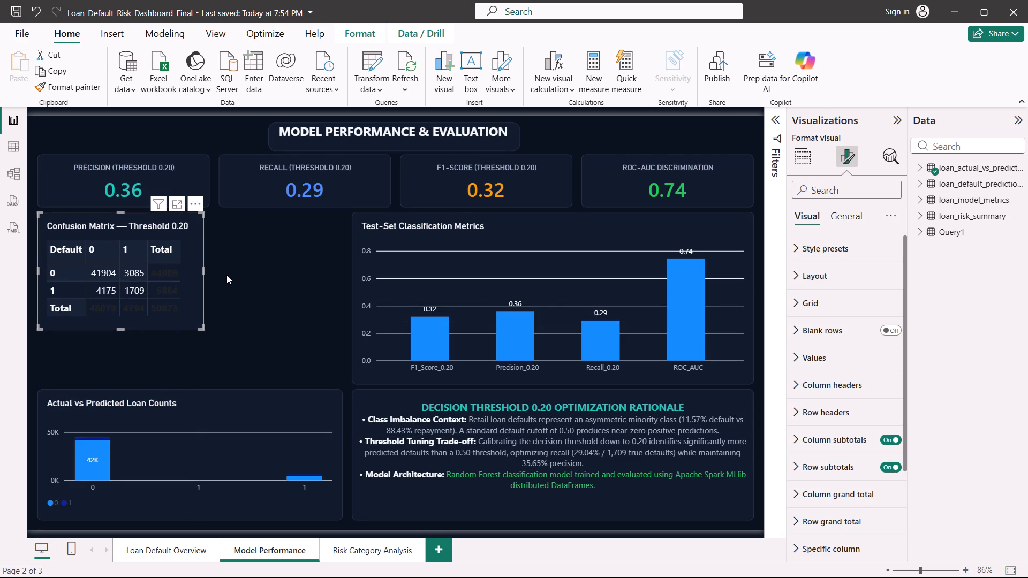
drag(205, 273, 328, 283)
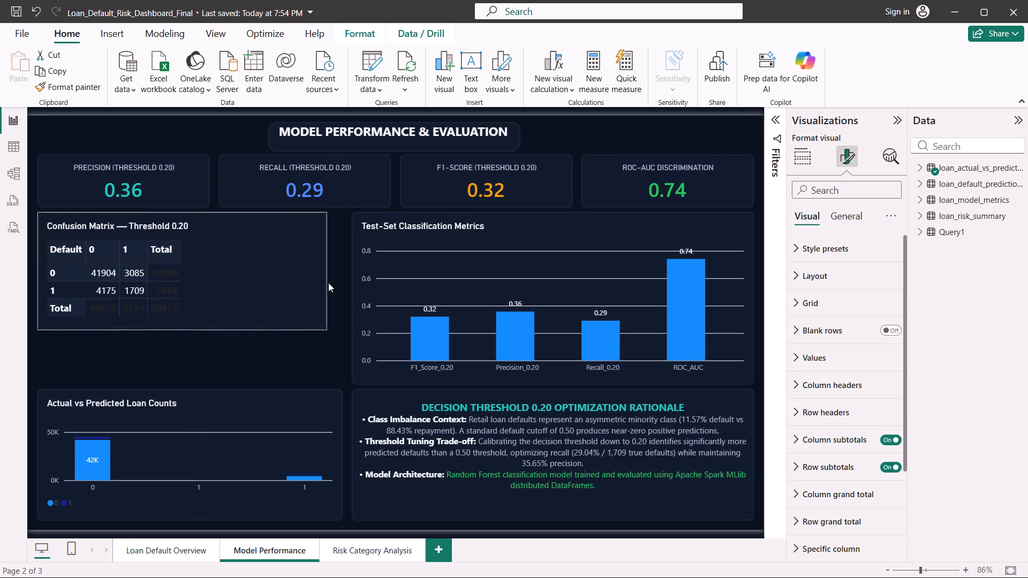
drag(328, 283, 342, 285)
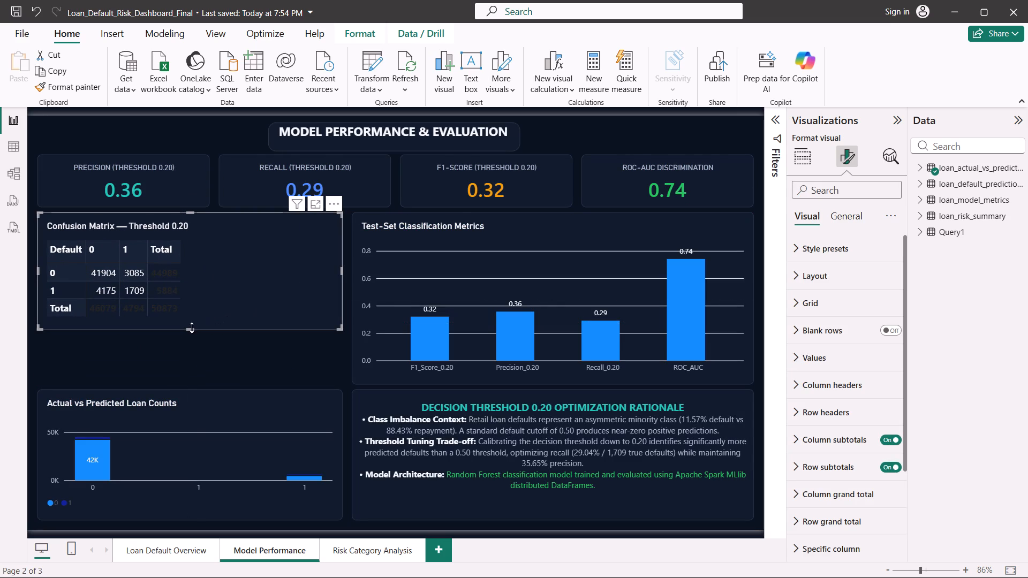
drag(191, 328, 190, 381)
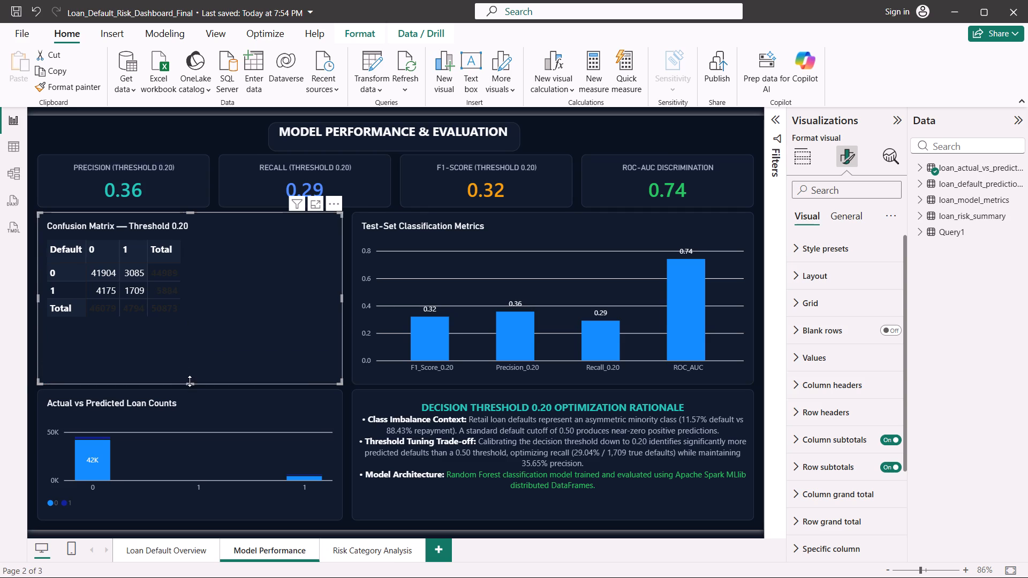
Set the Confusion Matrix border's rounded corners to 14 px.
click(855, 217)
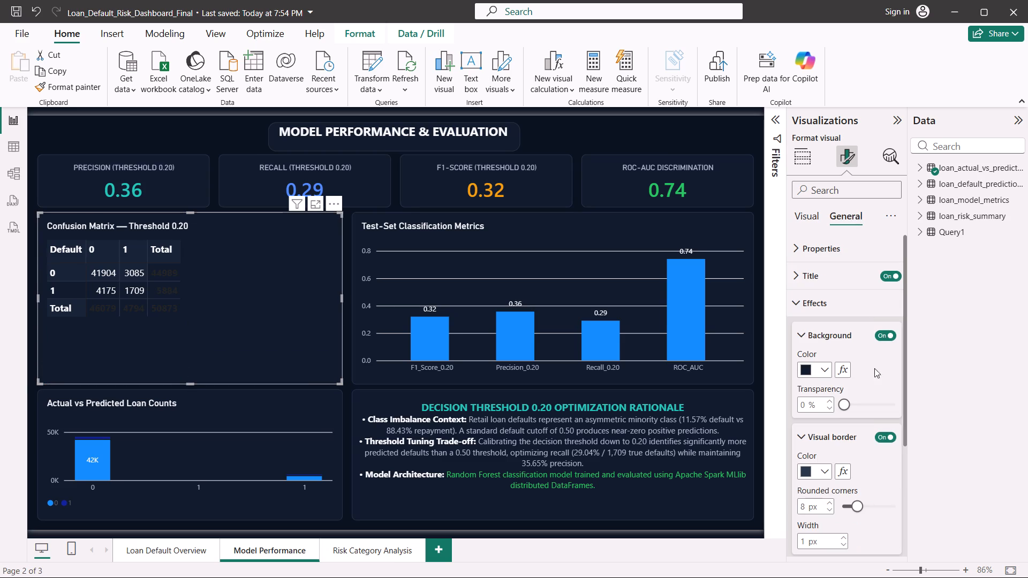
triple_click(827, 499)
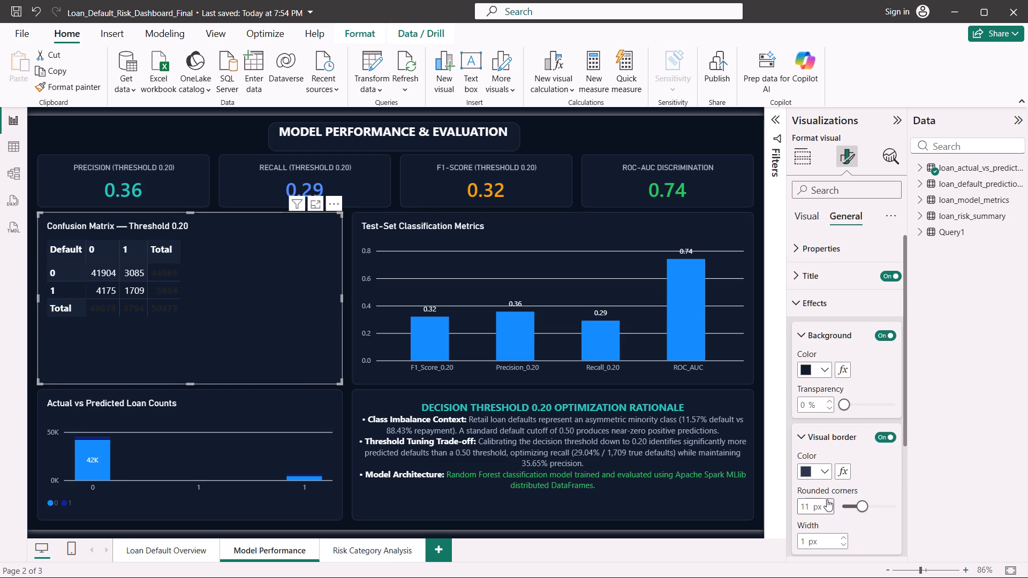
double_click(827, 499)
click(827, 499)
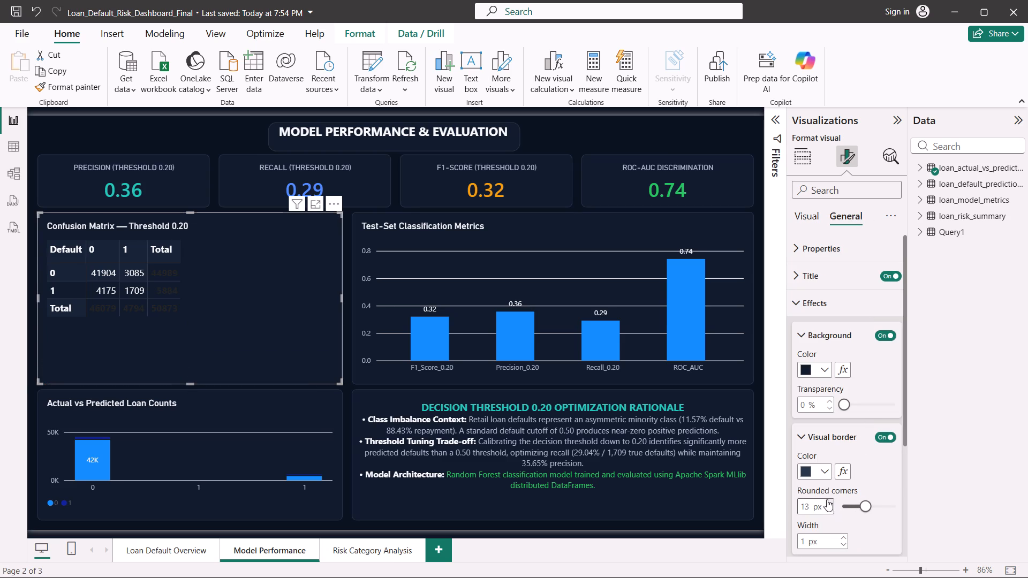
click(827, 499)
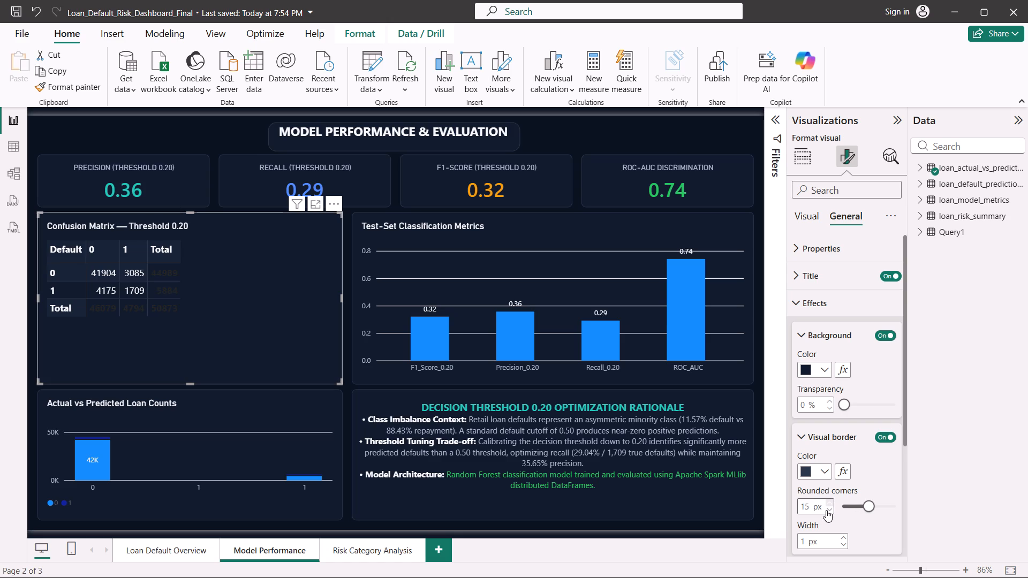
click(826, 510)
Set the Test-Set Classification Metrics chart border's rounded corners to 14 px.
click(725, 369)
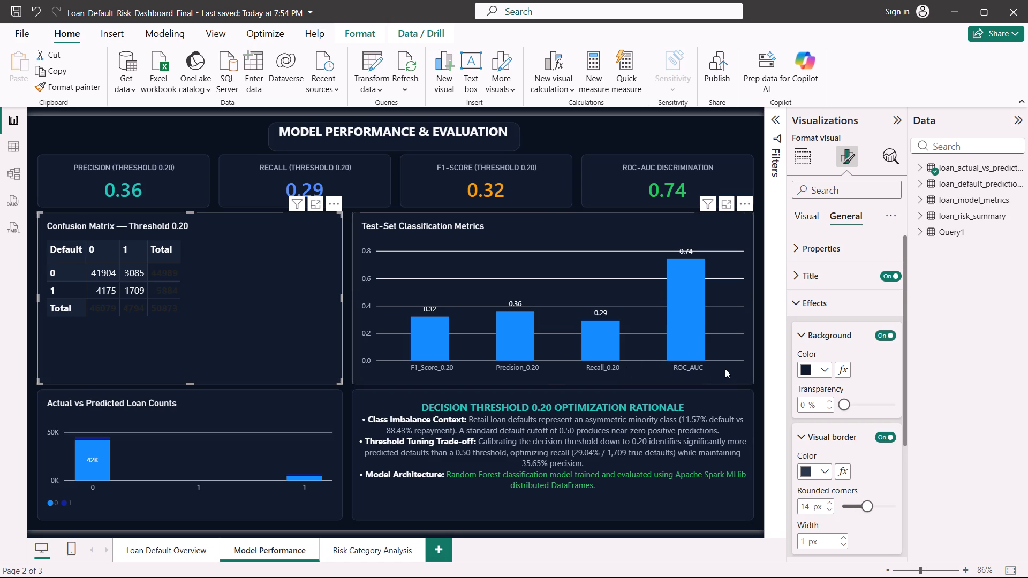
triple_click(832, 501)
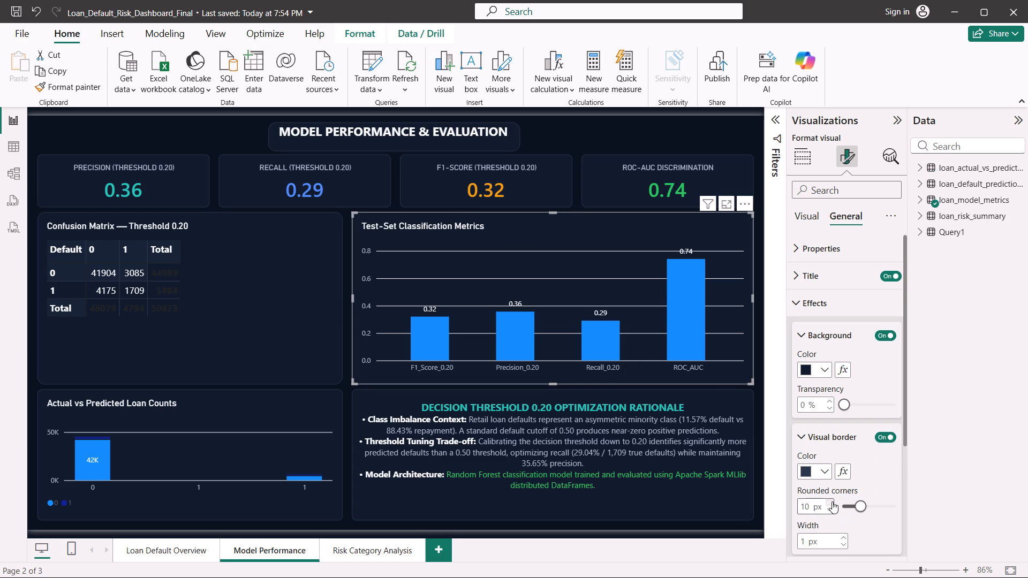
click(832, 501)
click(832, 501)
click(832, 501)
Set the Decision Threshold 0.20 Optimization Rationale text box border's rounded corners to 14 px.
click(745, 512)
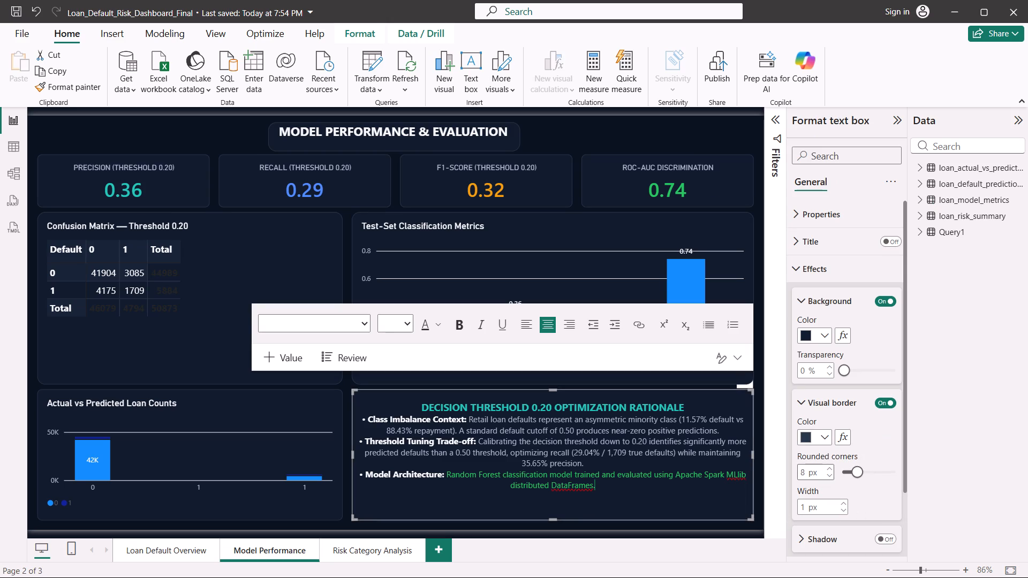
triple_click(828, 468)
double_click(828, 468)
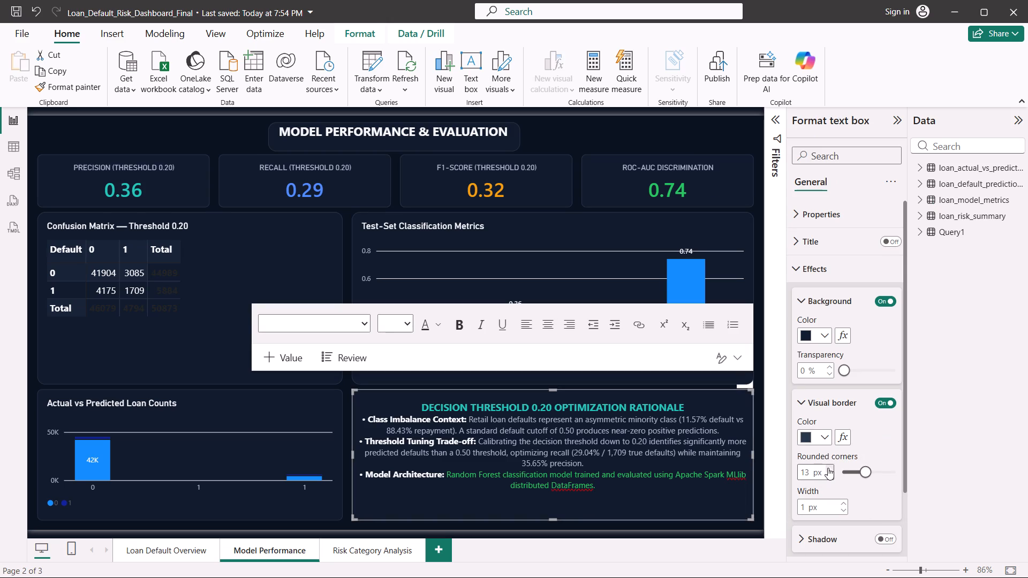
click(828, 468)
Set the Actual vs Predicted Loan Counts chart border's rounded corners to 14 px.
click(327, 504)
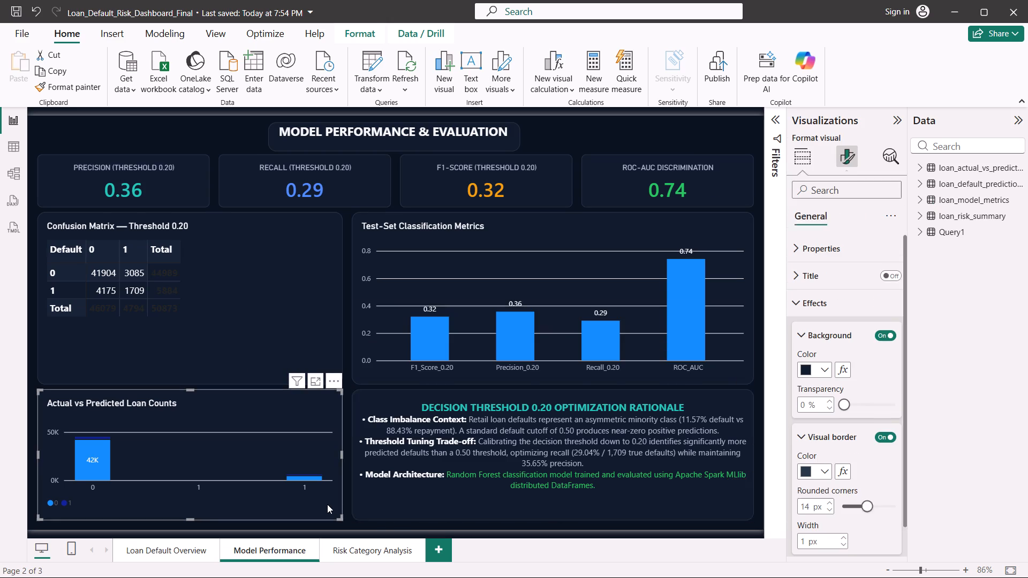
triple_click(829, 503)
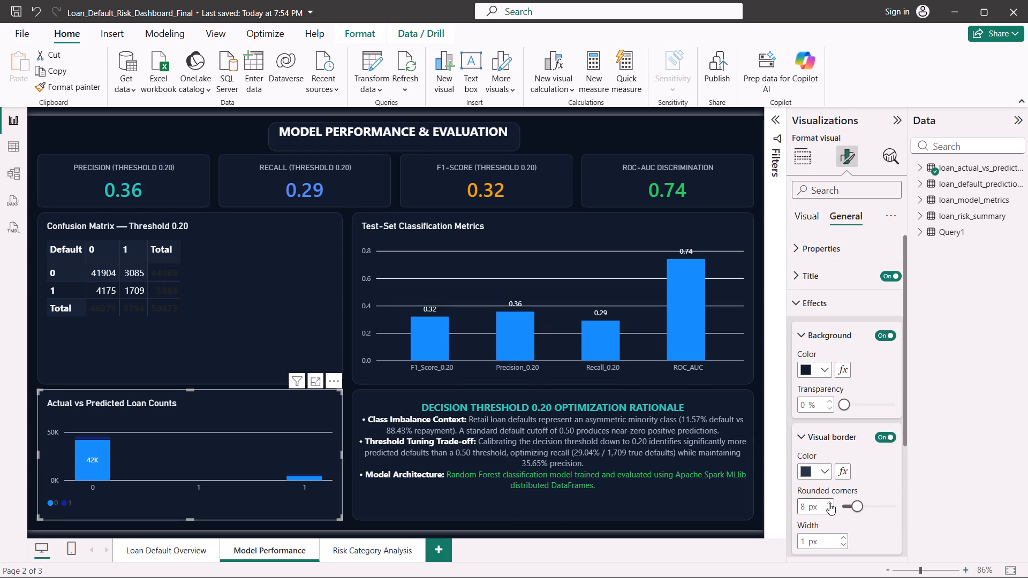
triple_click(829, 503)
double_click(829, 503)
triple_click(829, 509)
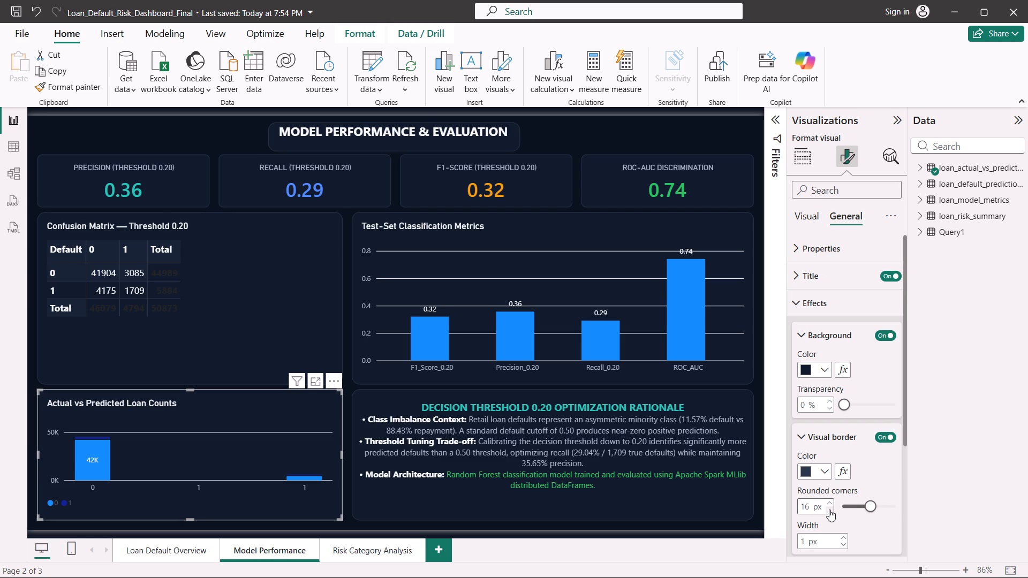
click(831, 499)
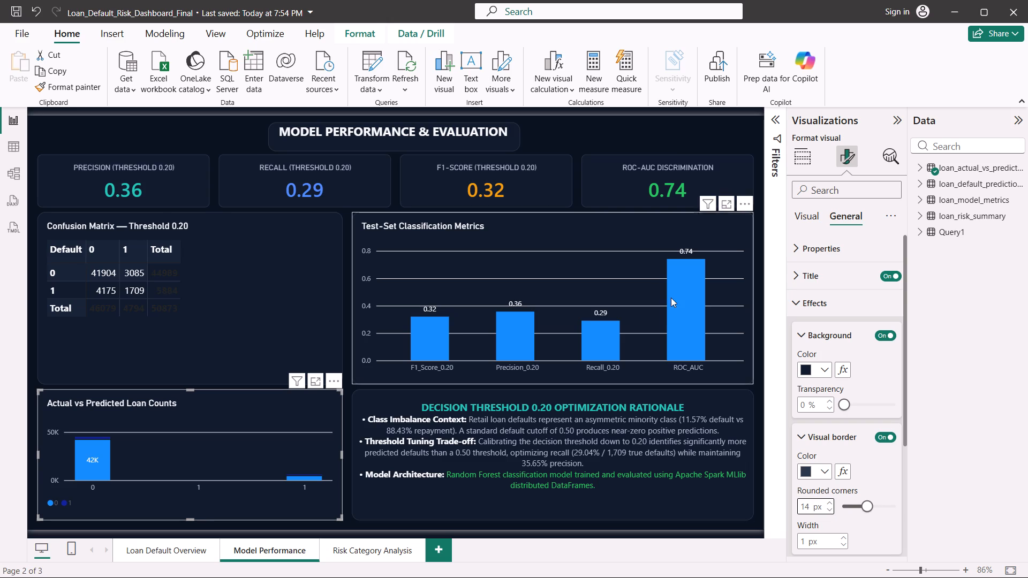
Set the ROC-AUC Discrimination card border's rounded corners to 14 px.
click(699, 192)
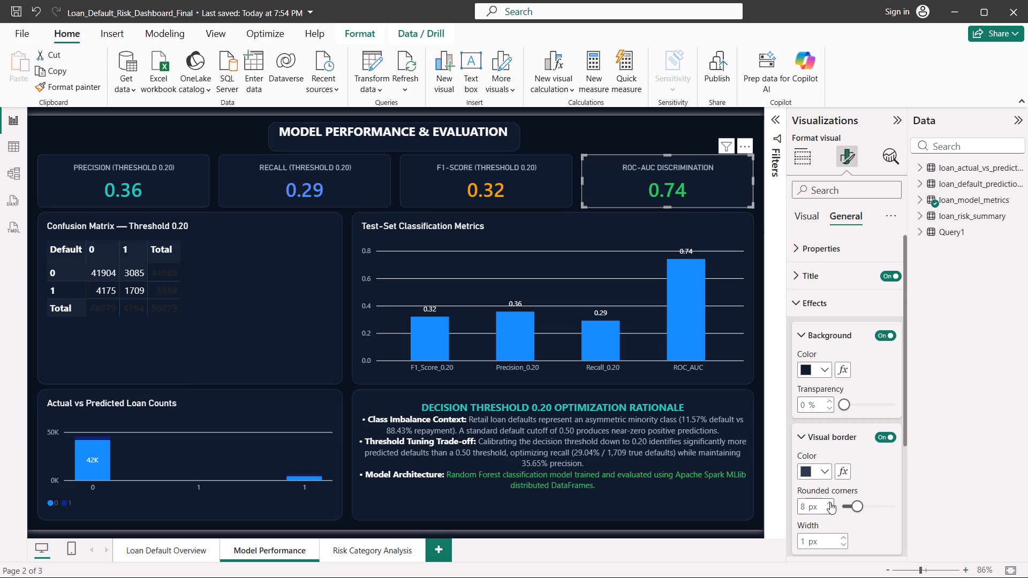
triple_click(828, 504)
click(828, 504)
click(828, 504)
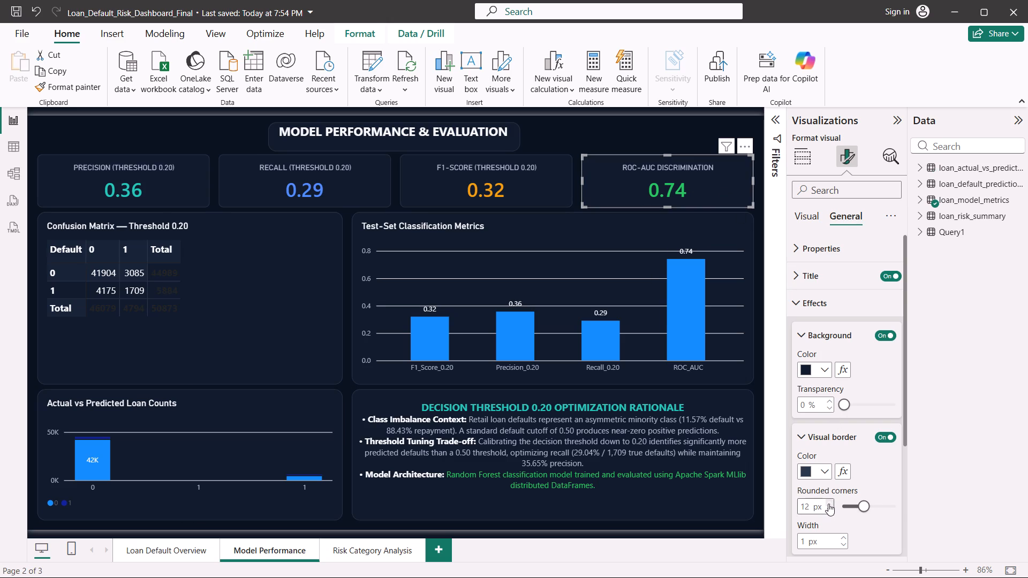
click(828, 504)
click(828, 504)
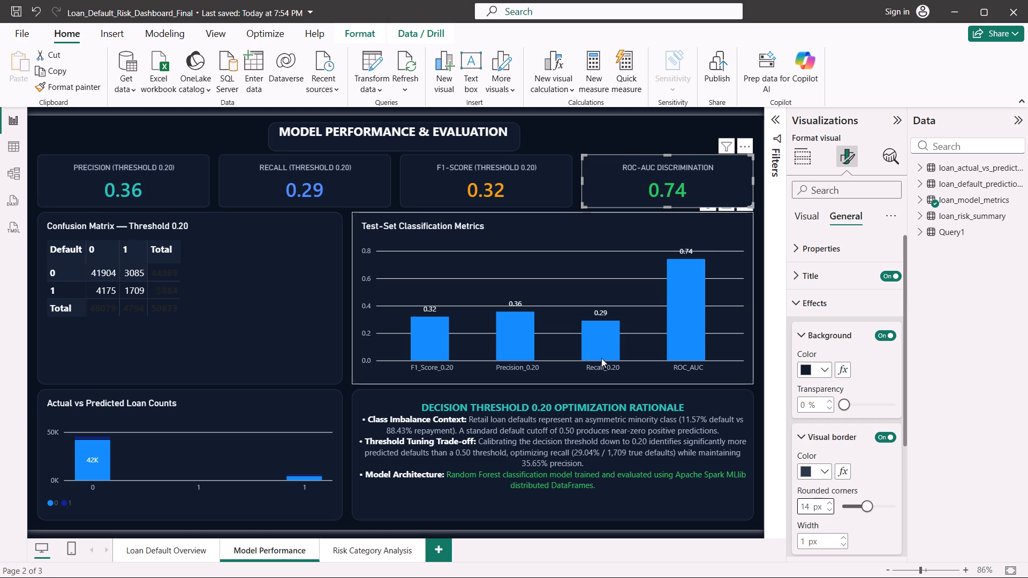
Set the F1-Score card border's rounded corners to 14 px.
click(545, 198)
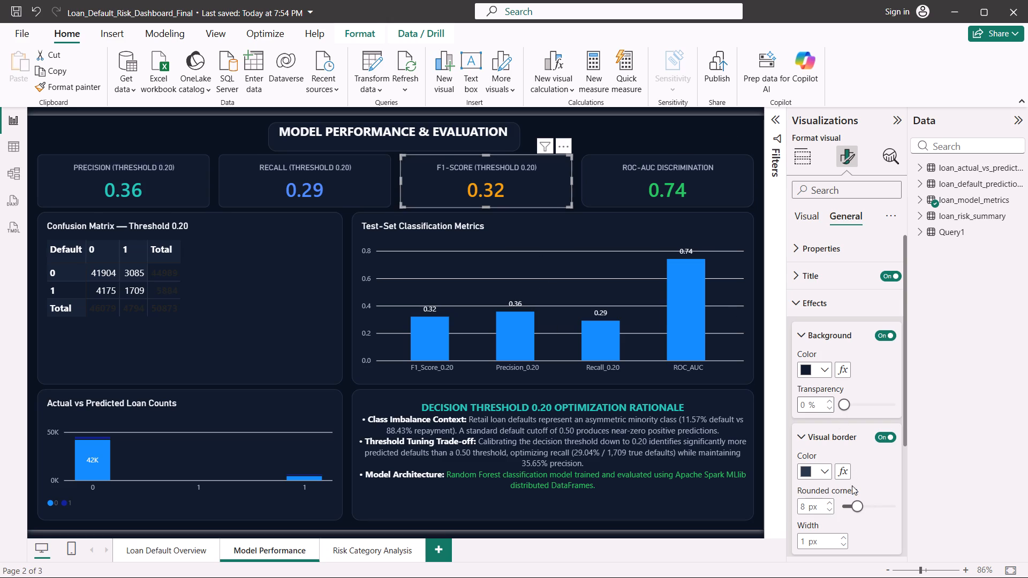
triple_click(828, 503)
triple_click(828, 503)
Set the Recall card border's rounded corners to 14 px.
click(368, 188)
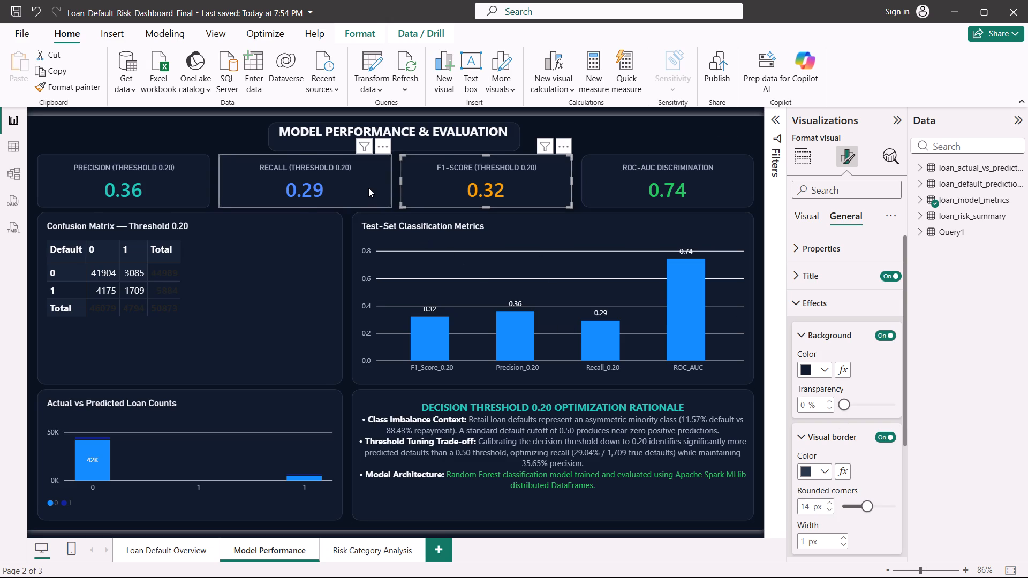
triple_click(829, 500)
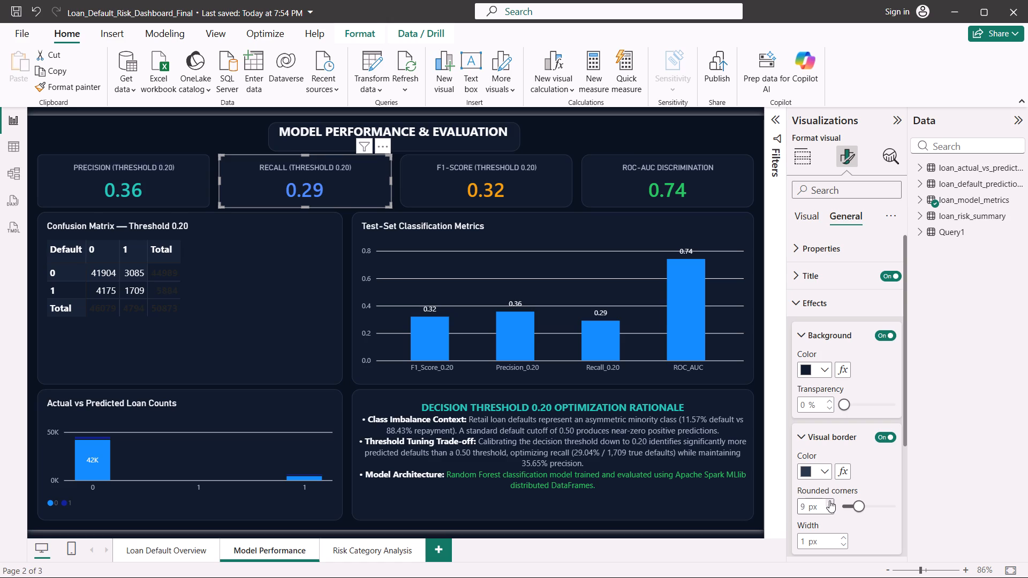
double_click(829, 500)
click(829, 500)
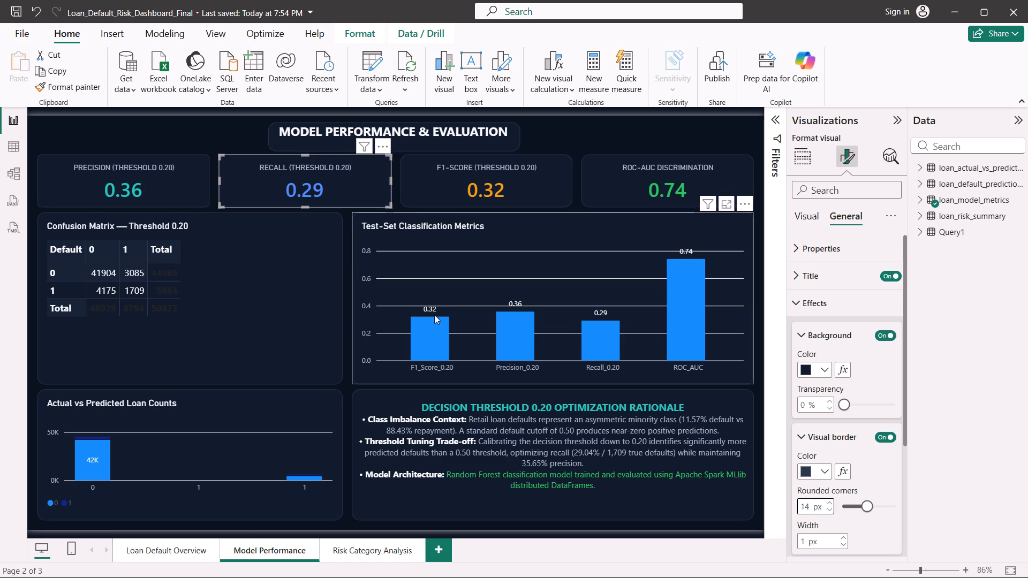
Set the Precision card border's rounded corners to 14 px.
click(177, 192)
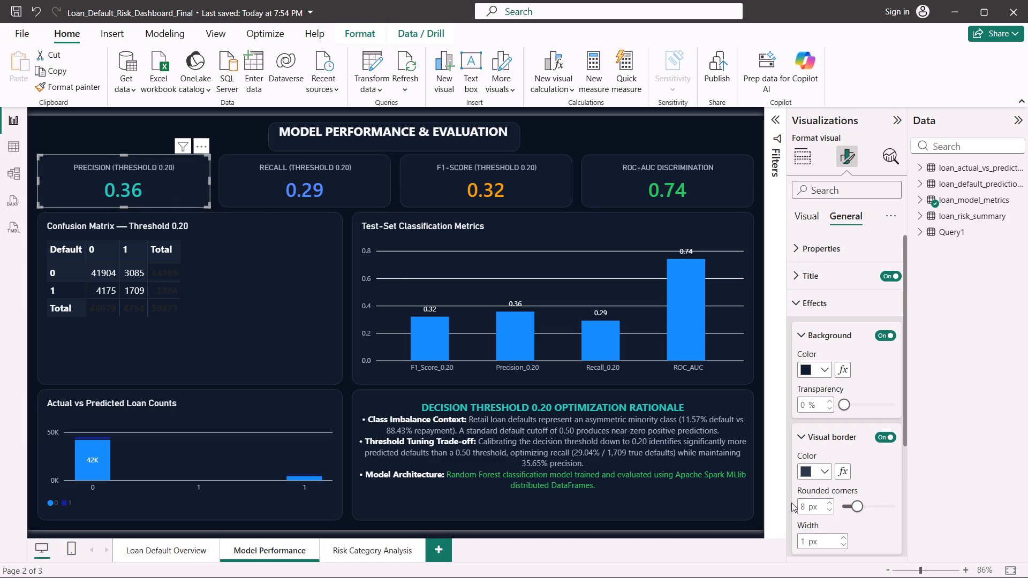
triple_click(826, 499)
click(826, 499)
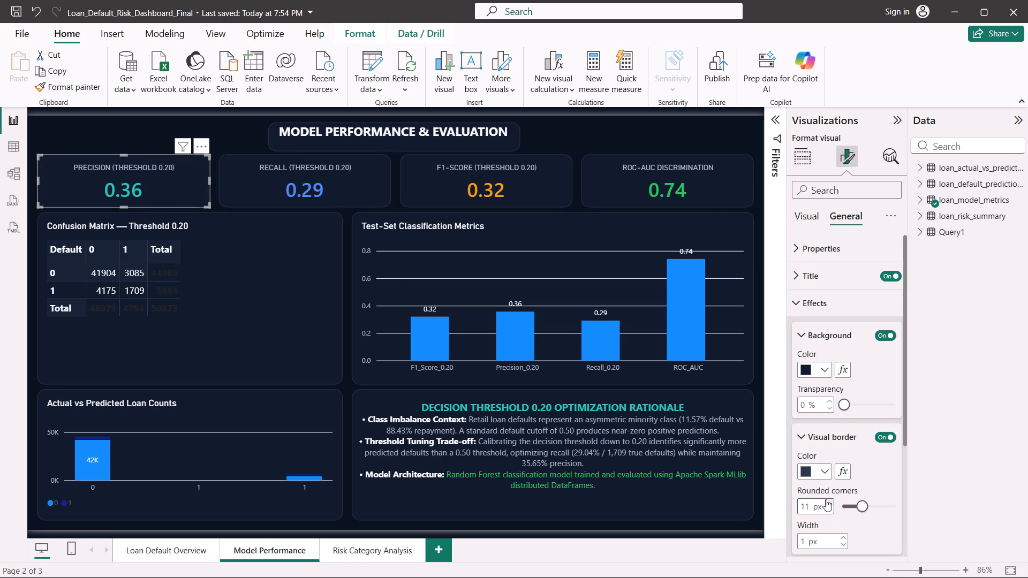
click(826, 499)
click(826, 499)
click(826, 499)
click(833, 513)
On the Risk Category Analysis page, remove the "PAGE 03 / 03 • SEGMENTATION" text box.
click(365, 545)
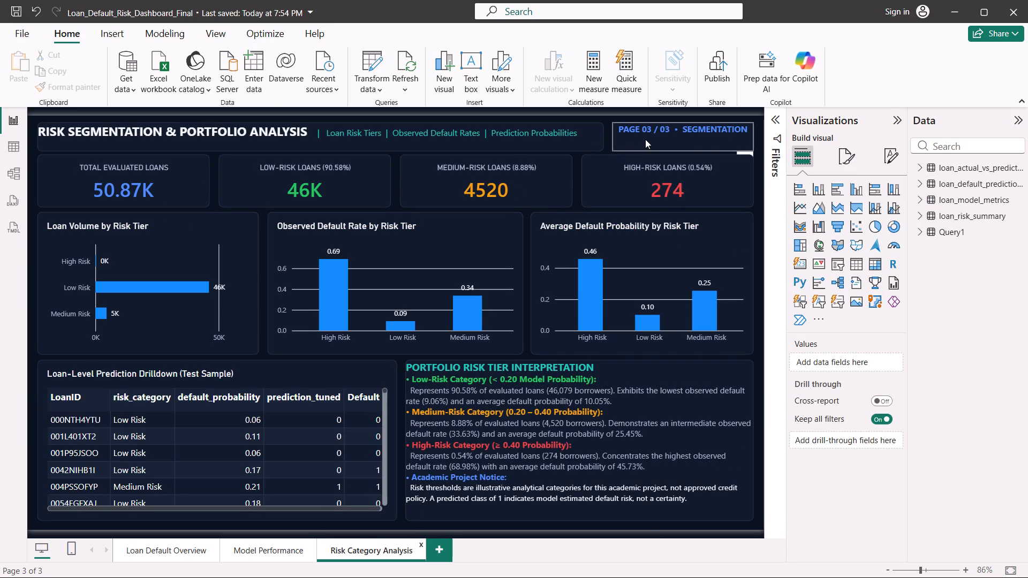
click(744, 151)
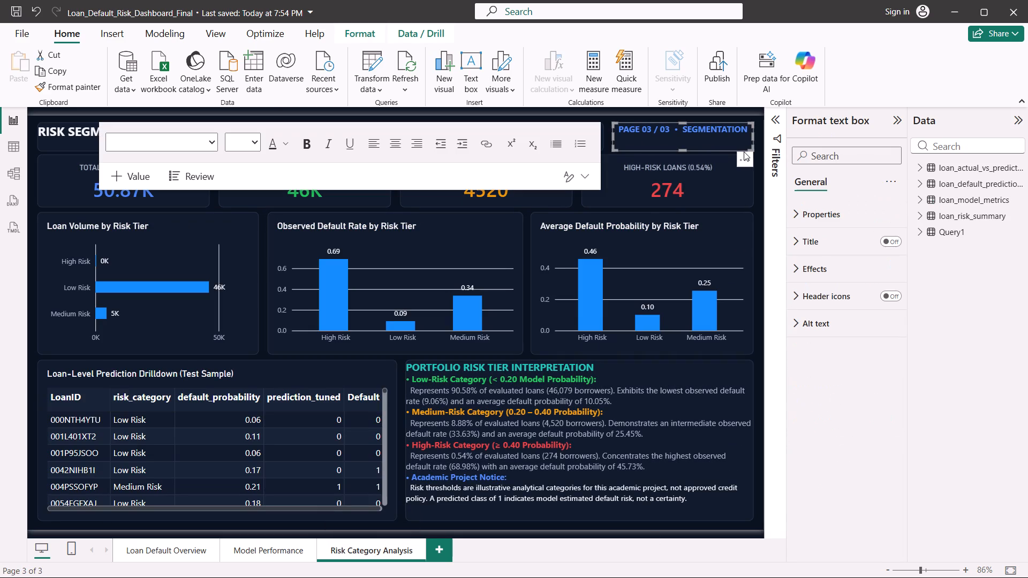
click(750, 155)
click(774, 175)
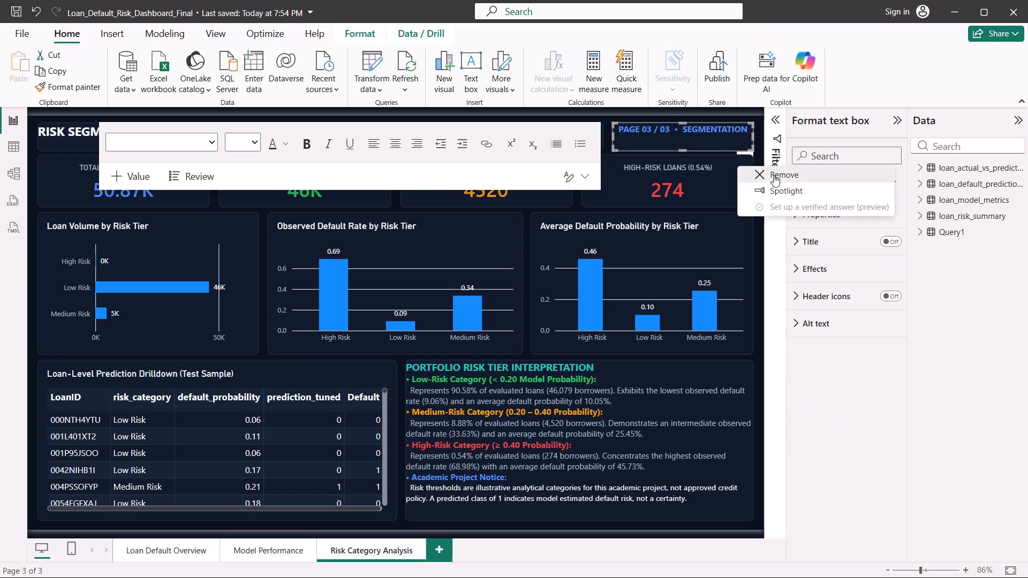
Delete the "Loan Risk Tiers | Observed Default Rates | Prediction Probabilities" subtitle from the page title text box.
click(577, 131)
drag(578, 131, 525, 133)
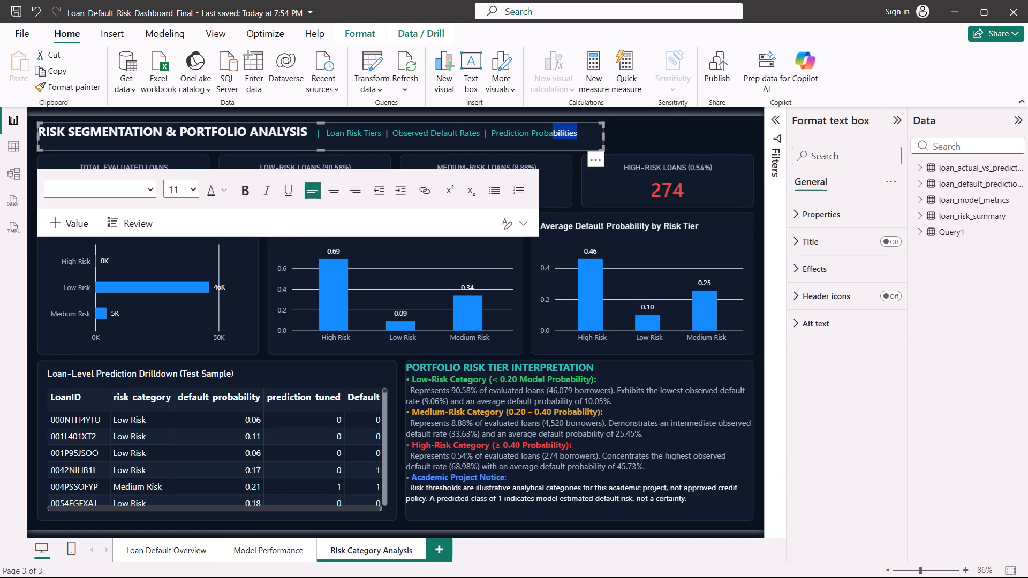
drag(525, 133, 317, 138)
key(BackSpace)
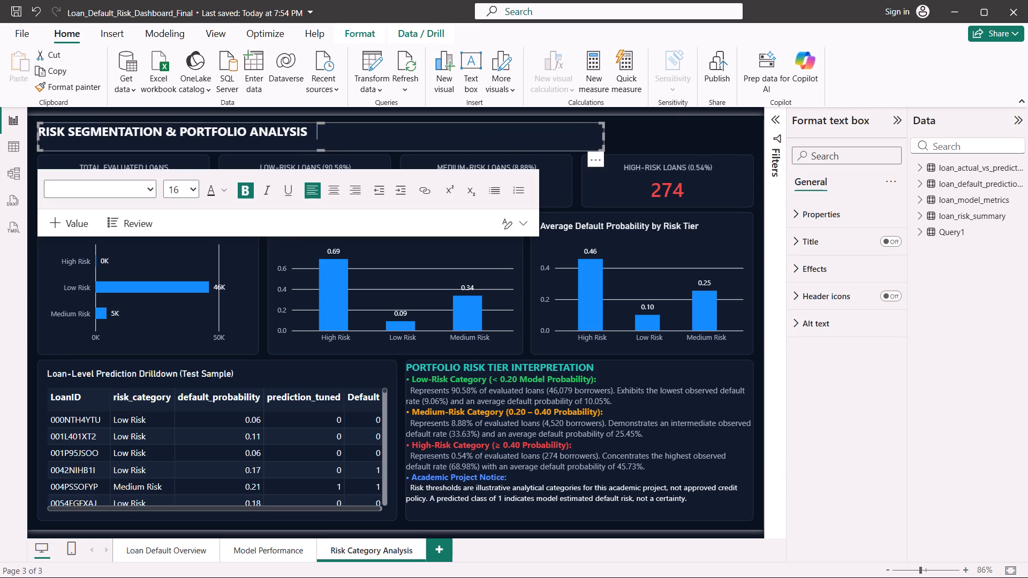
Centre-align the "RISK SEGMENTATION & PORTFOLIO ANALYSIS" heading within its text box.
click(342, 186)
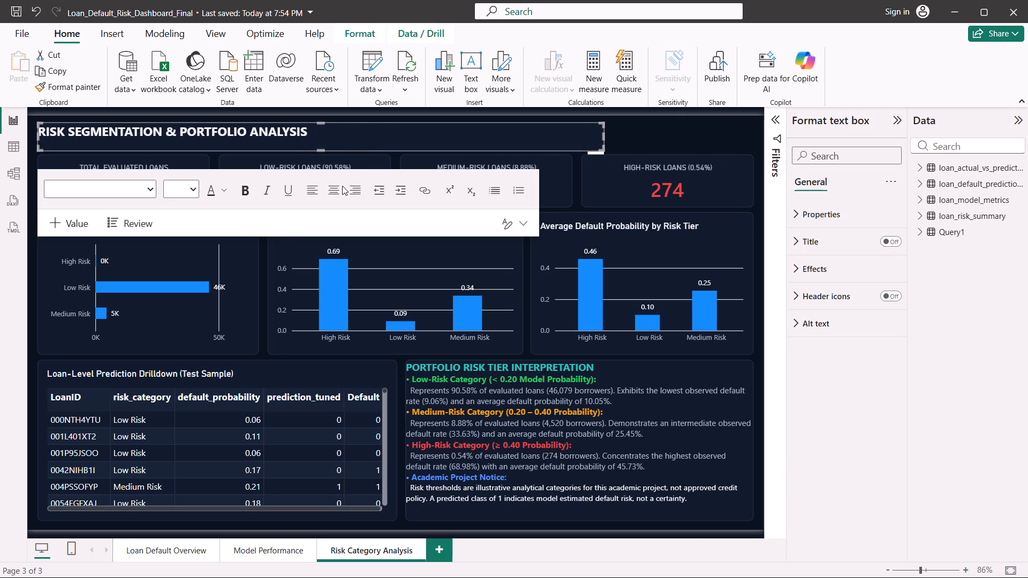
click(336, 190)
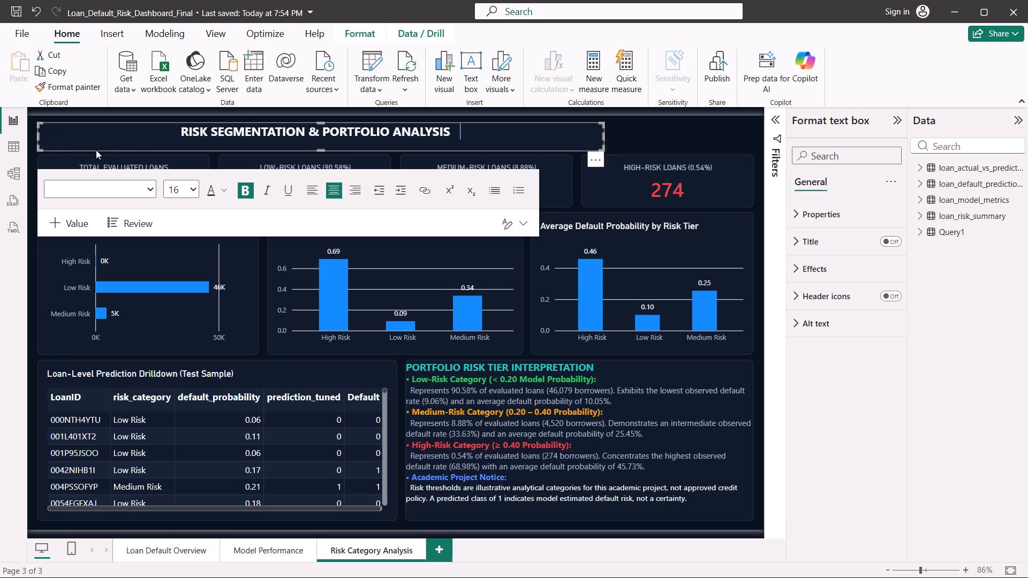
Narrow the title text box from both sides so it fits closely around the heading, roughly centred above the cards.
drag(37, 138, 237, 142)
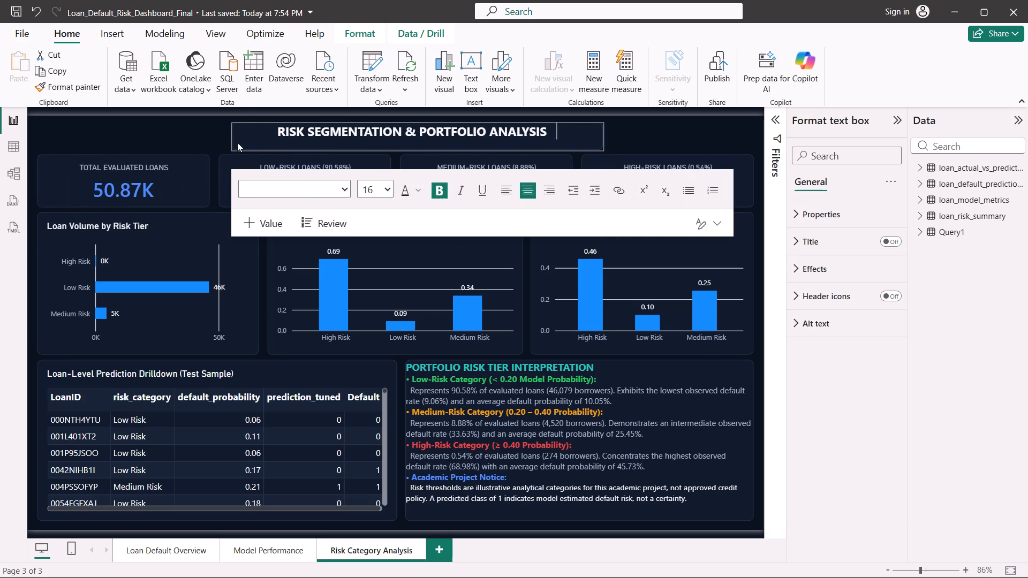
drag(237, 142, 284, 141)
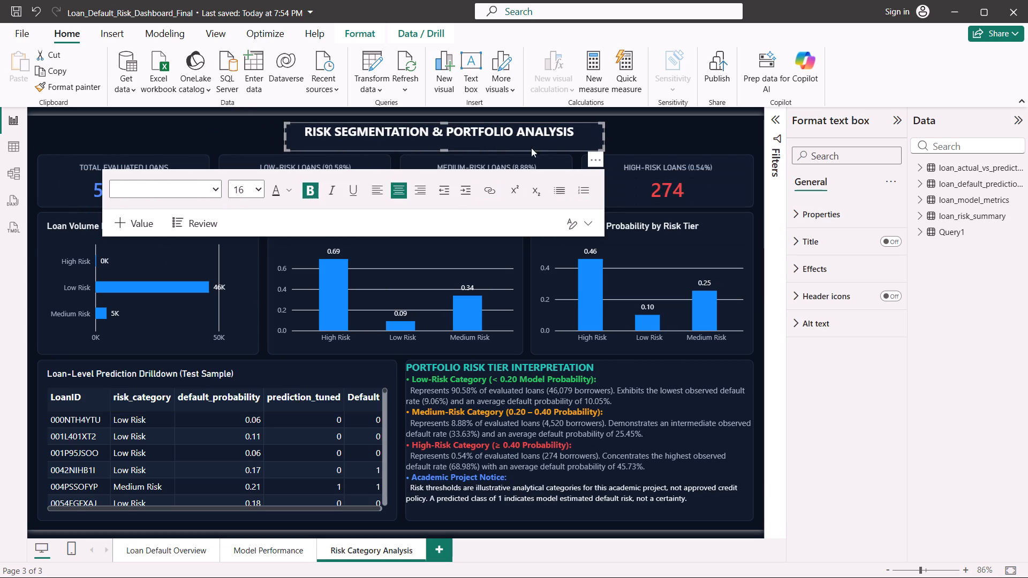
drag(604, 136, 587, 136)
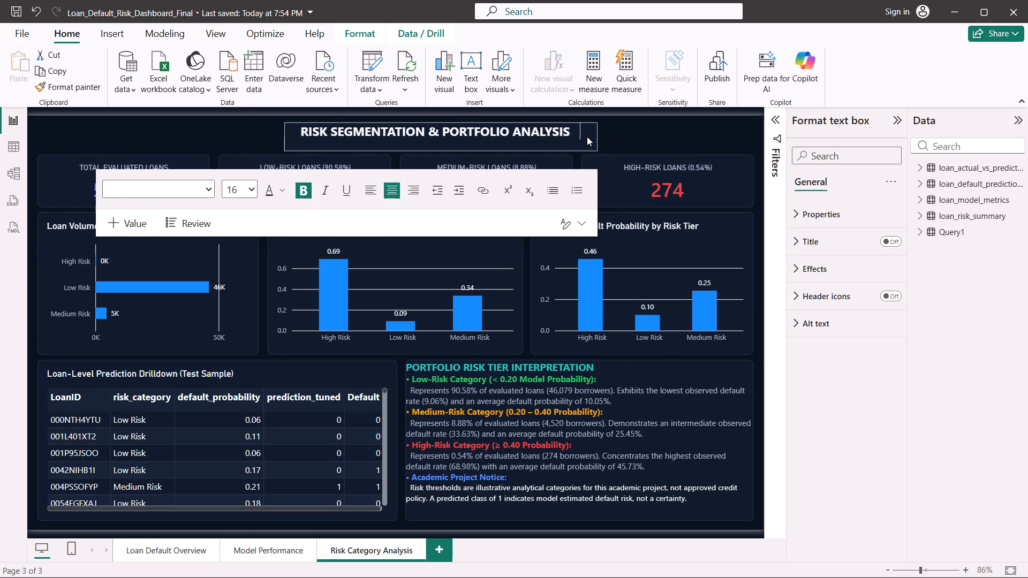
drag(587, 136, 564, 139)
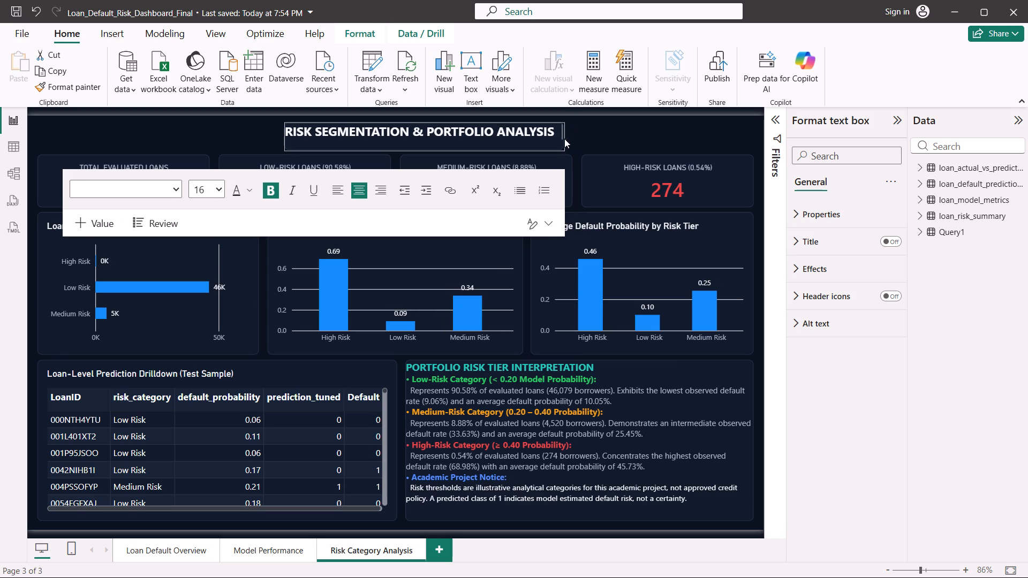
drag(564, 139, 559, 139)
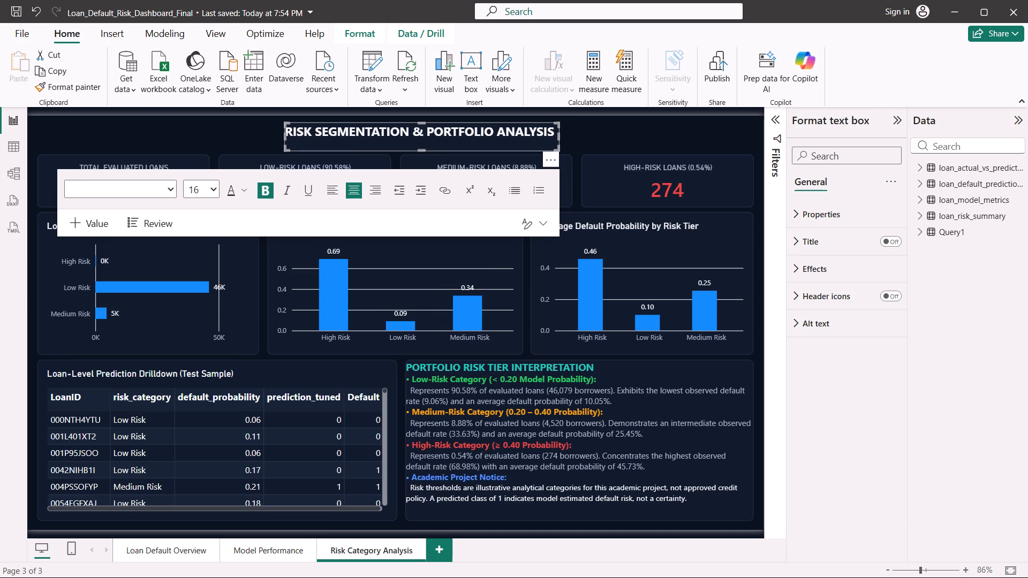
click(288, 134)
drag(284, 136, 264, 138)
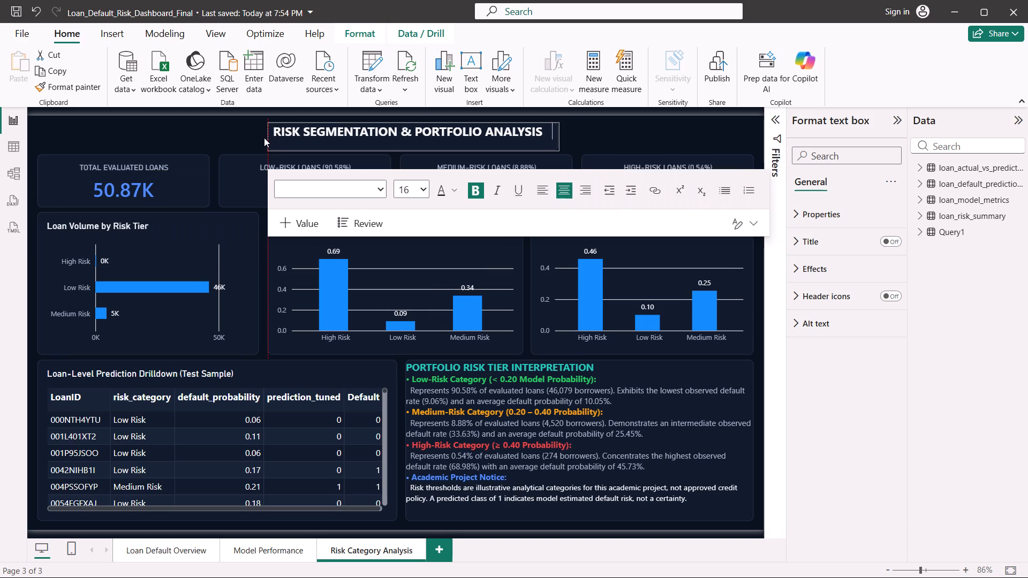
drag(264, 138, 262, 138)
click(266, 134)
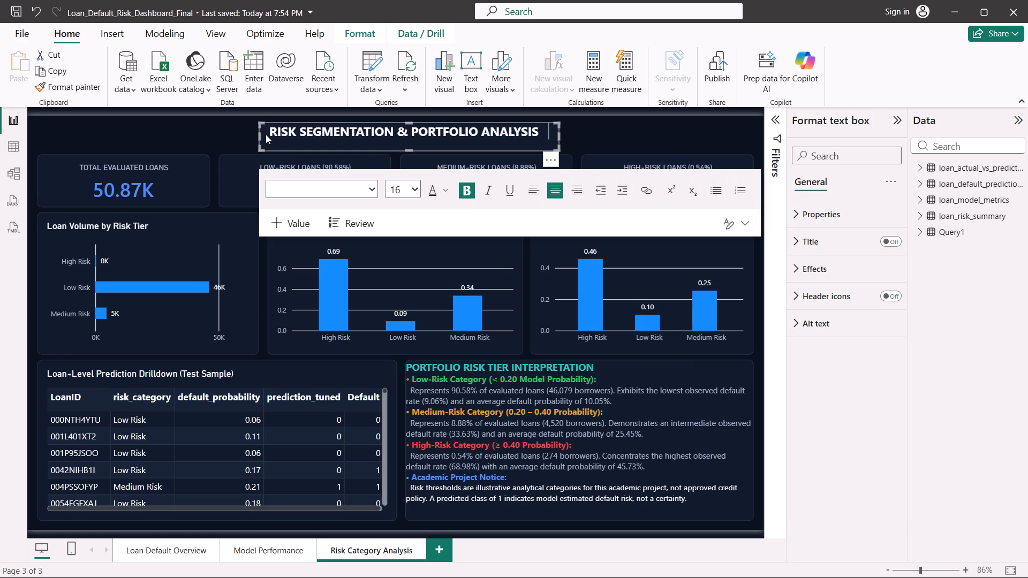
Insert four spaces before the "RISK SEGMENTATION & PORTFOLIO ANALYSIS" heading to shift its text within the box.
click(273, 130)
key(space)
key(space)
key(space)
key(space)
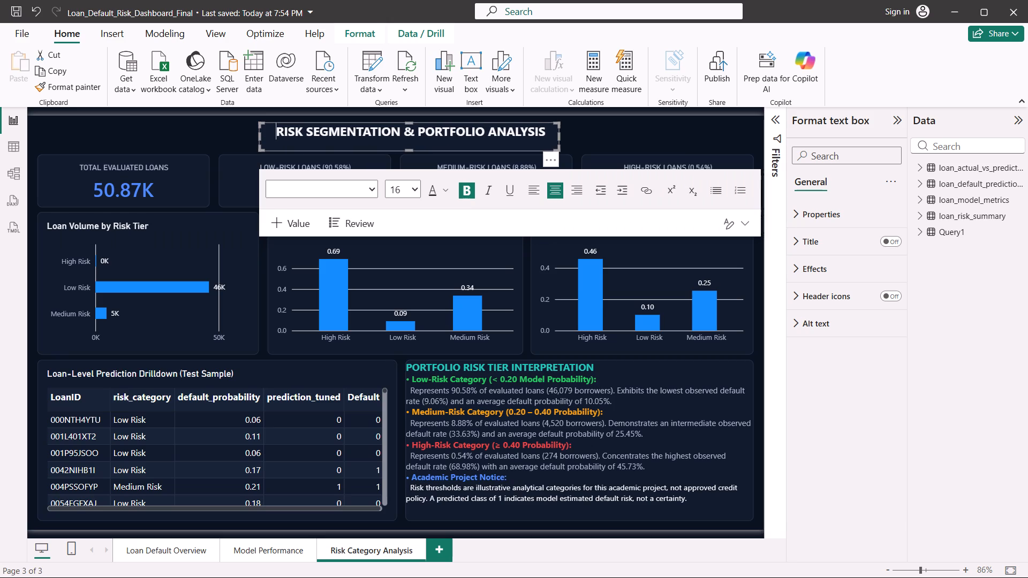
Turn on the shadow effect for the page title text box.
click(815, 271)
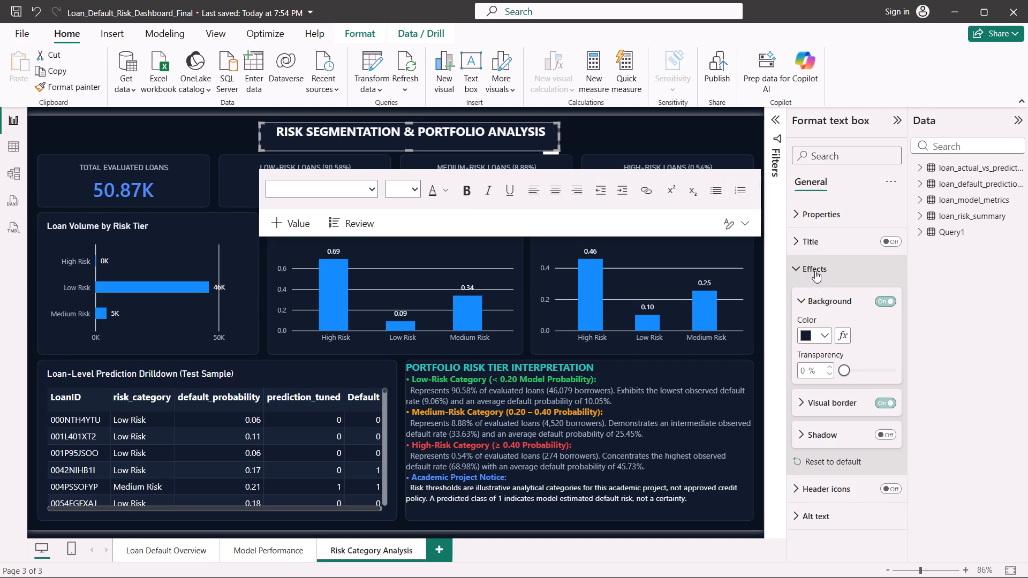
click(829, 391)
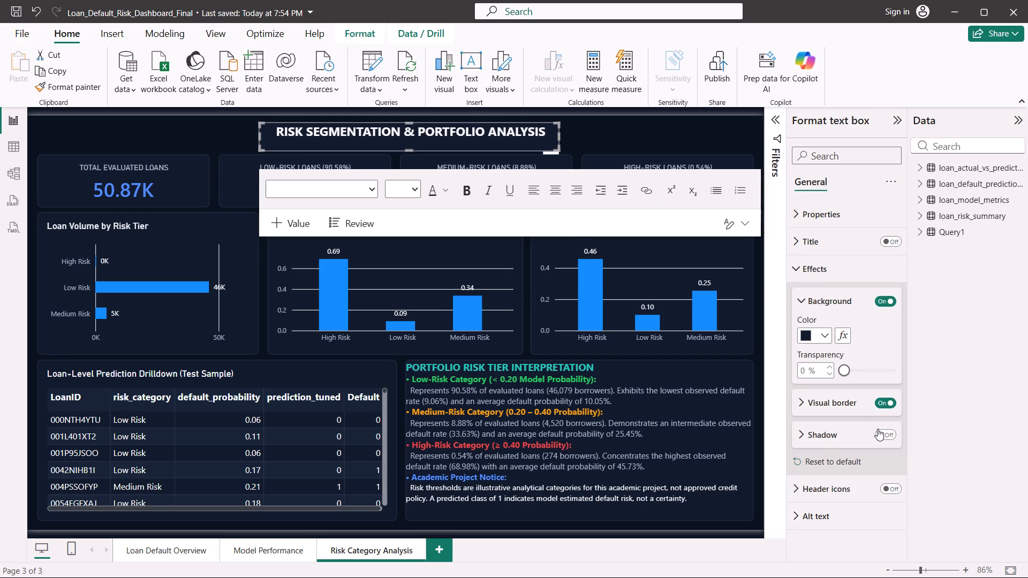
click(883, 430)
Set the page title text box border's rounded corners to 14 px.
click(828, 415)
click(826, 411)
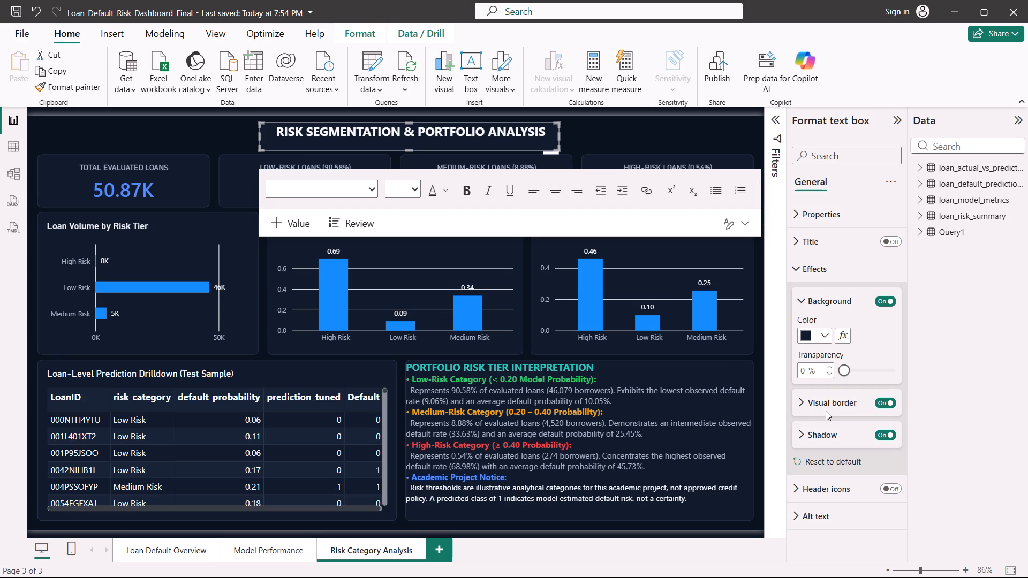
click(822, 407)
scroll(822, 407, down, 1)
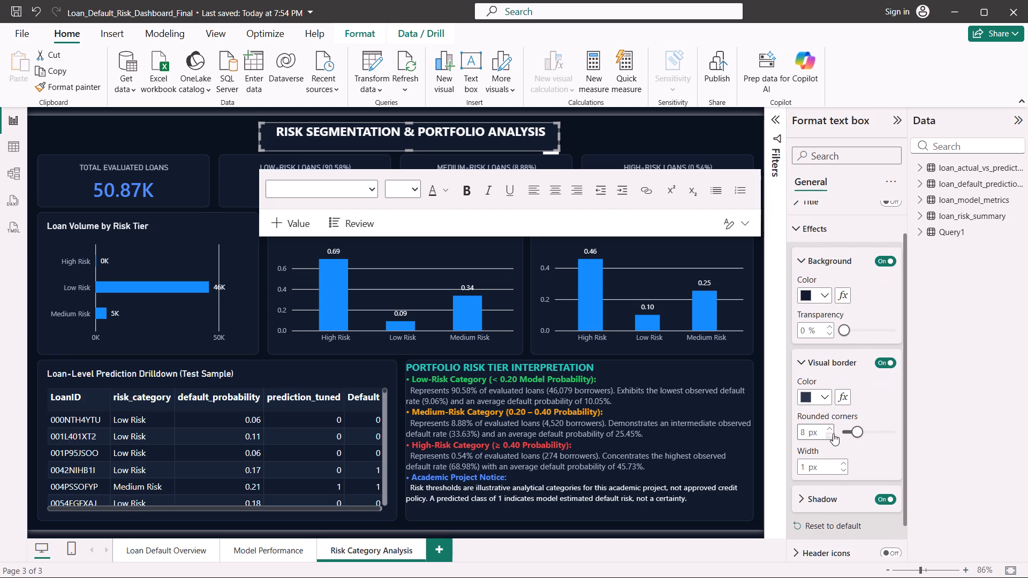
triple_click(829, 427)
triple_click(829, 427)
triple_click(829, 427)
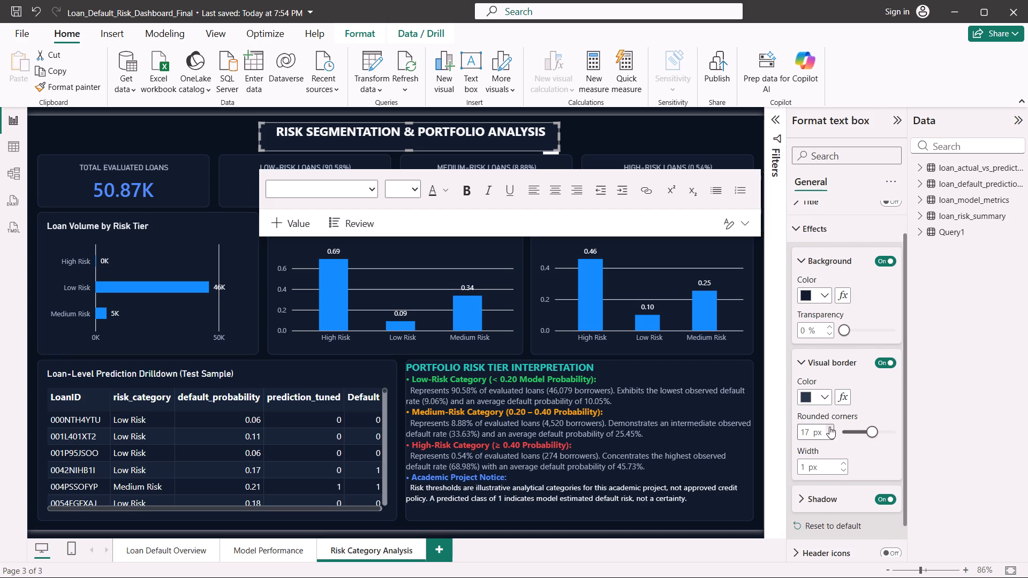
triple_click(829, 436)
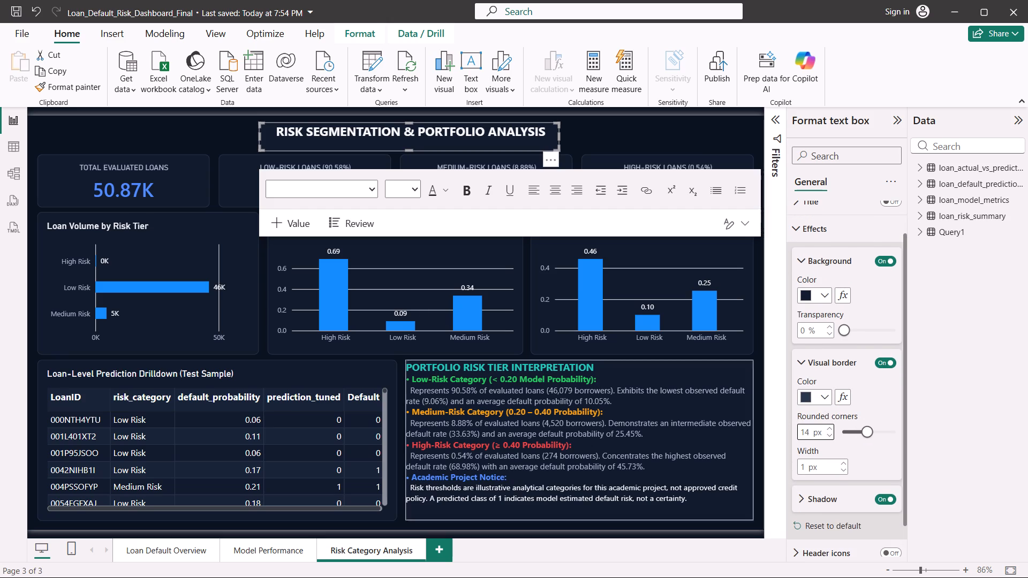
Set the Total Evaluated Loans card border's rounded corners to 14 px.
click(195, 179)
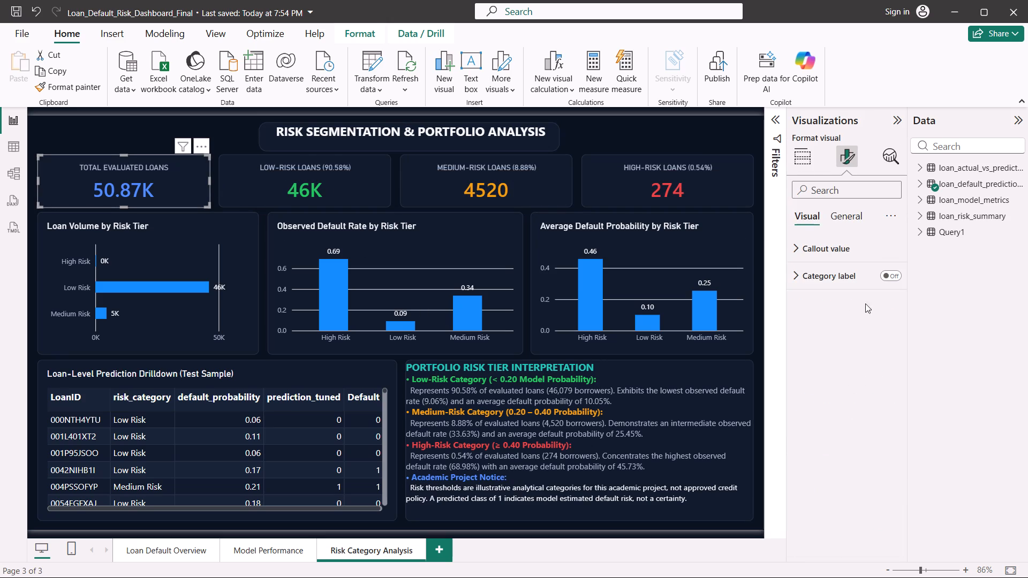
click(837, 225)
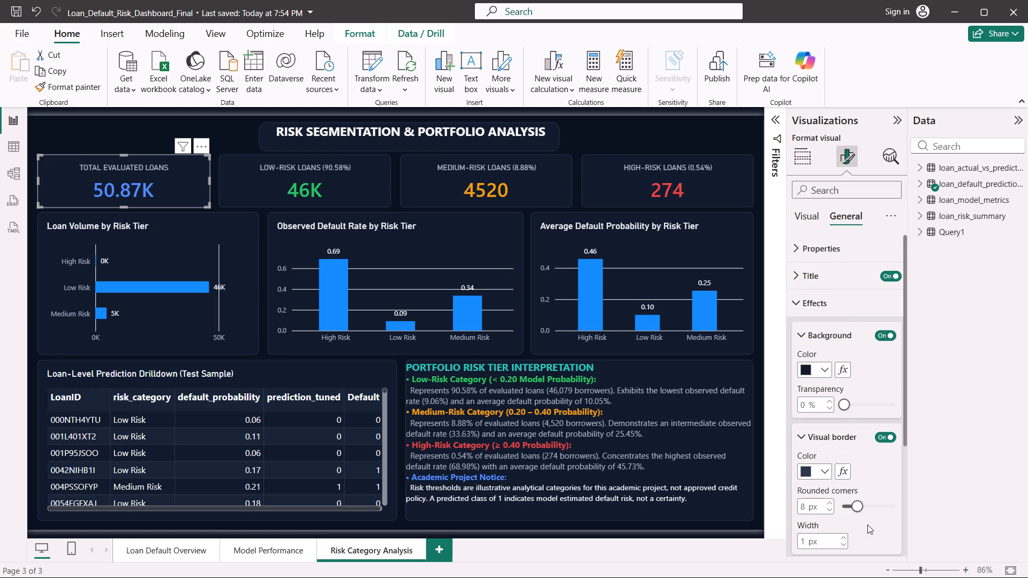
scroll(867, 524, down, 1)
click(886, 460)
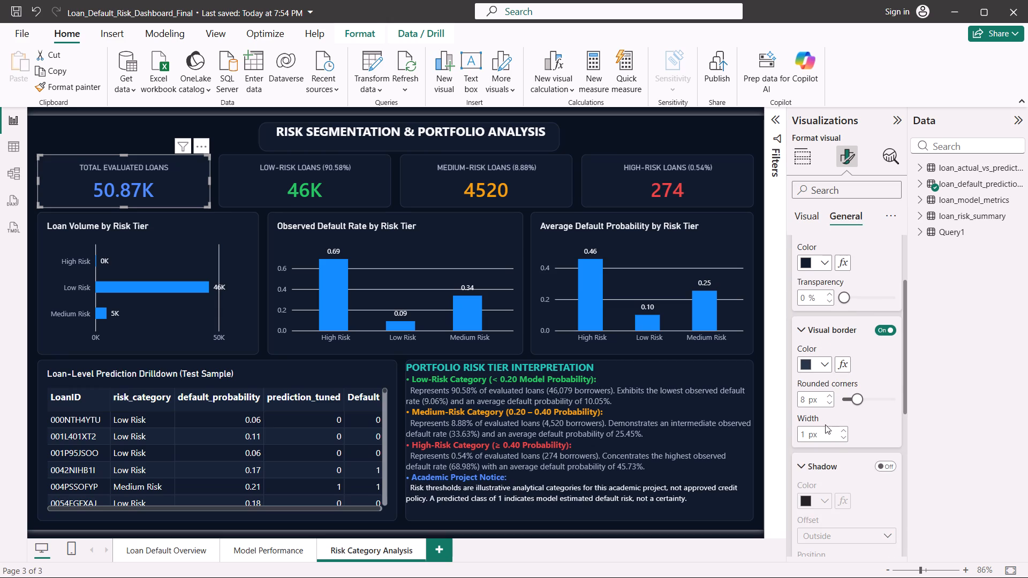
triple_click(828, 394)
double_click(828, 394)
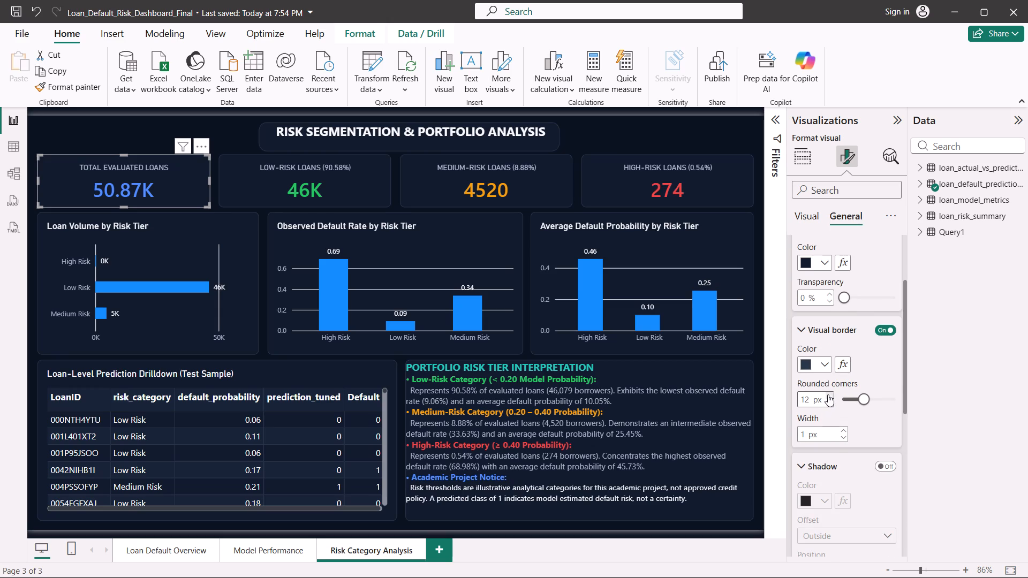
click(828, 394)
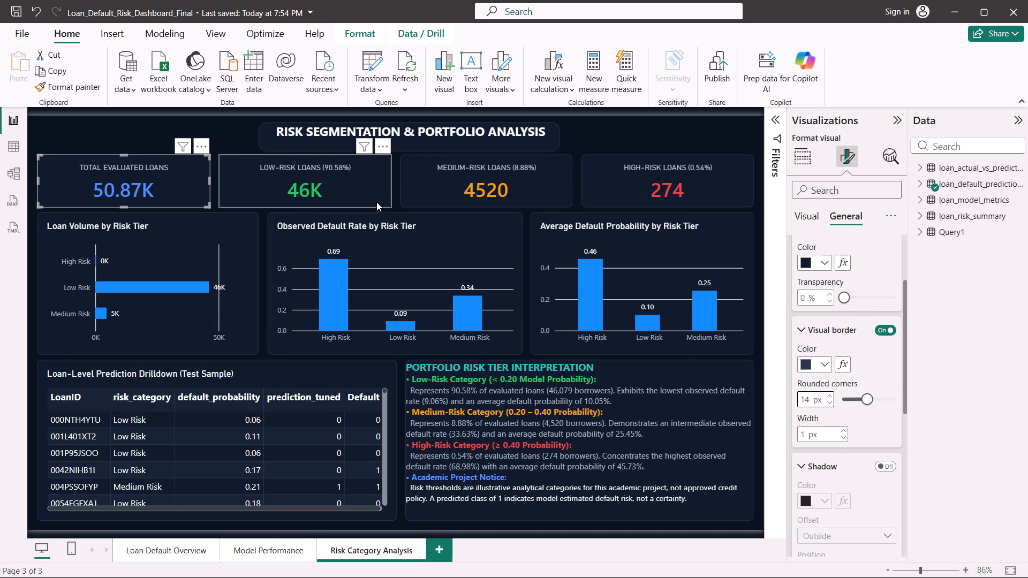
Set the Low-Risk Loans card border's rounded corners to 13 px.
click(376, 202)
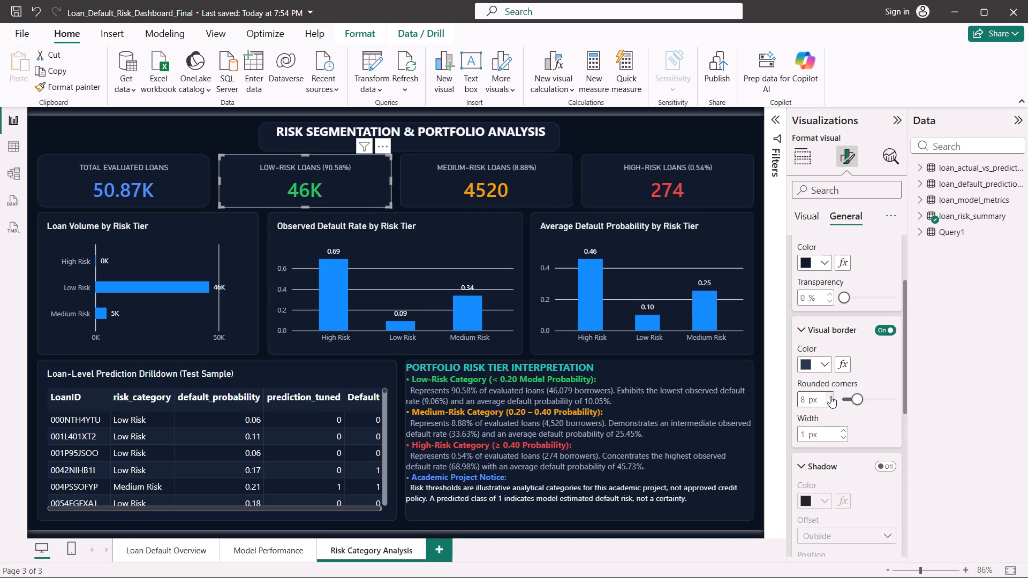
triple_click(830, 396)
double_click(830, 396)
click(830, 396)
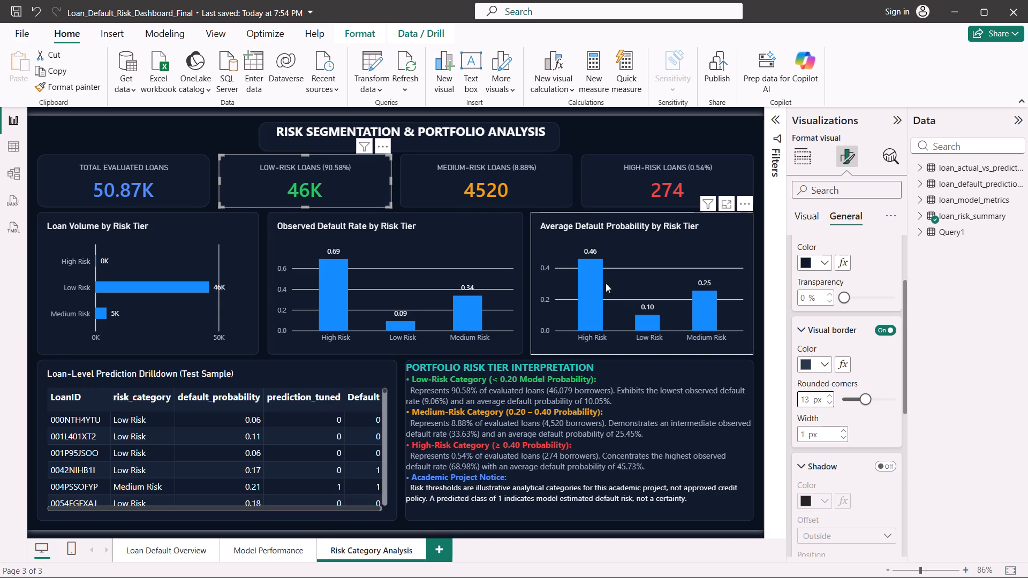
Set the Medium-Risk Loans card border's rounded corners to 14 px.
click(527, 206)
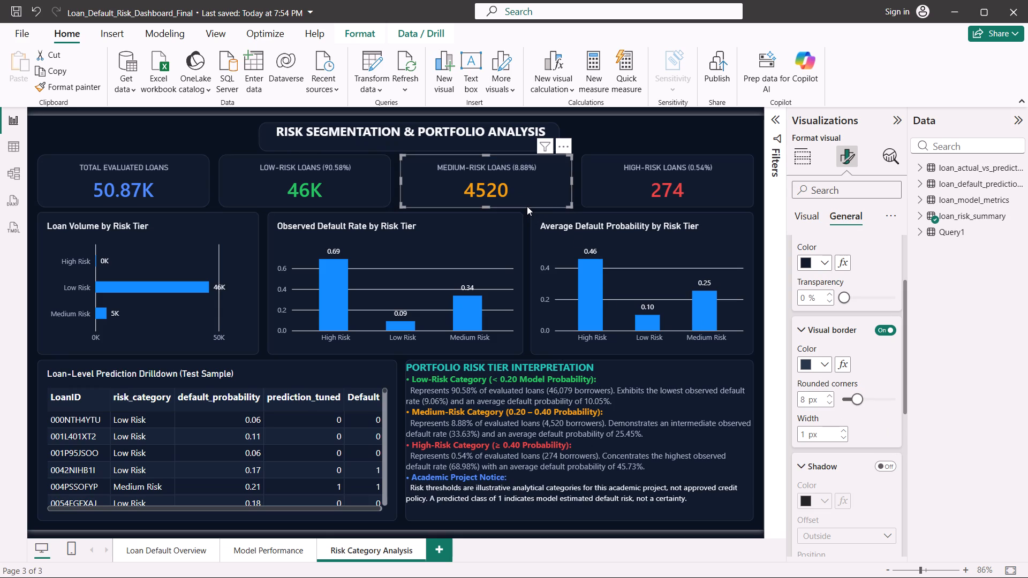
triple_click(830, 398)
double_click(830, 398)
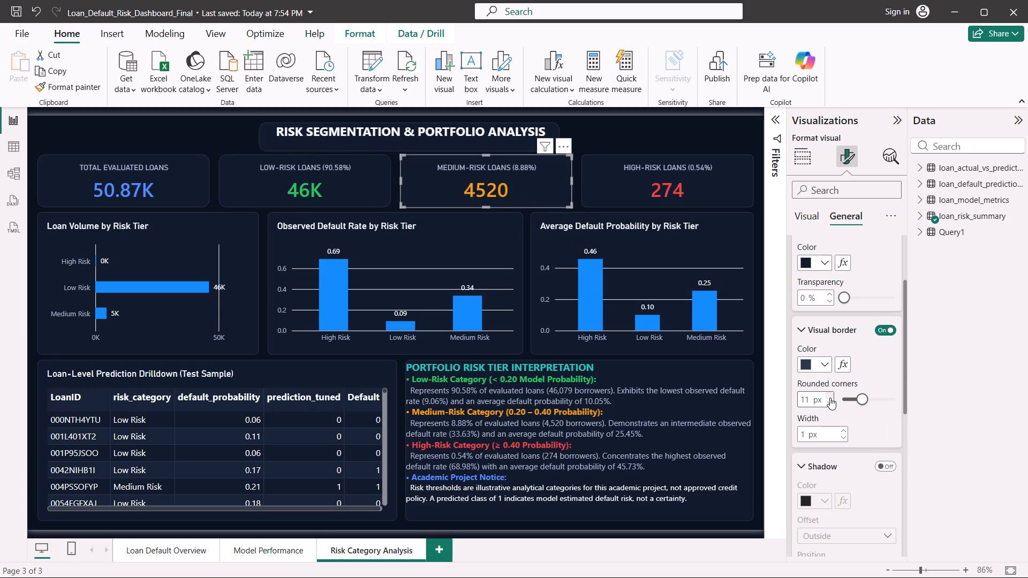
click(830, 398)
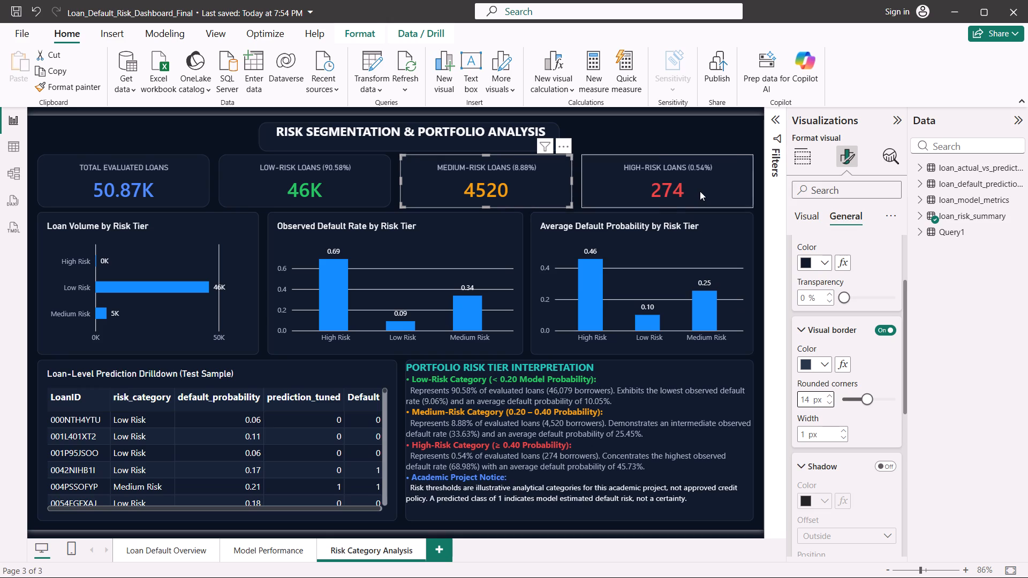
Set the High-Risk Loans card border's rounded corners to 14 px.
click(700, 191)
triple_click(828, 397)
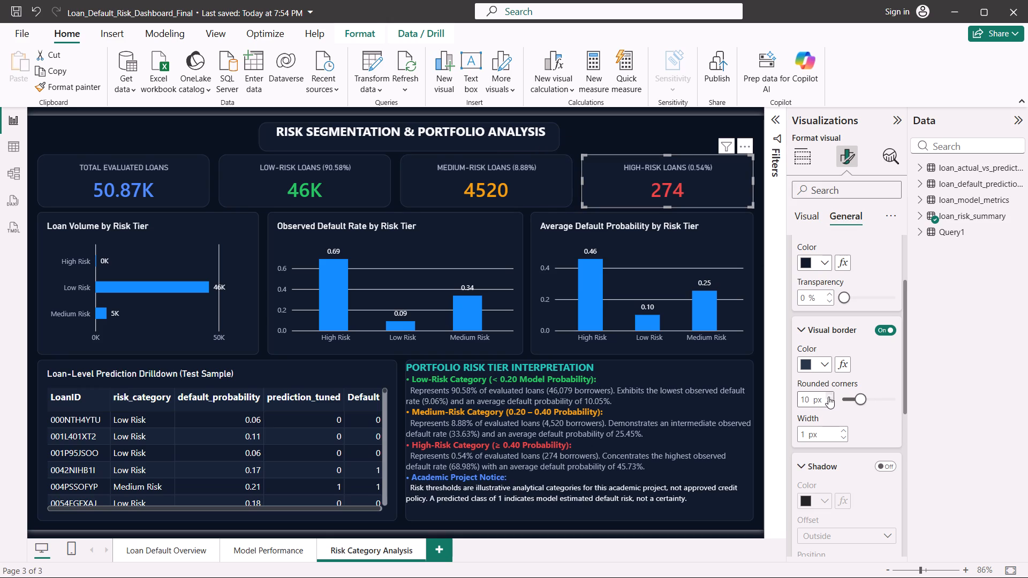
double_click(828, 397)
click(828, 397)
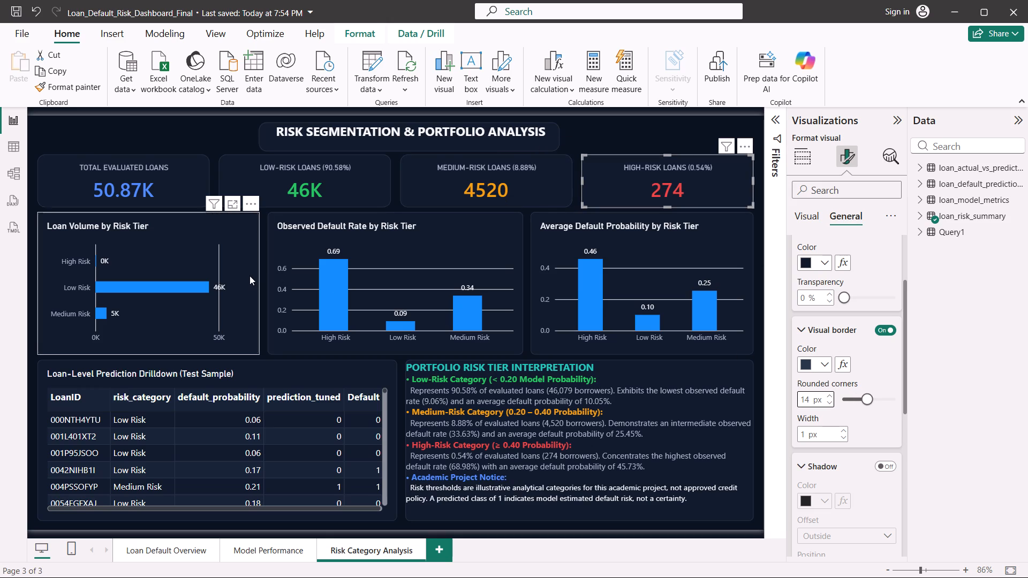
Set the Loan Volume by Risk Tier chart border's rounded corners to 14 px.
click(250, 276)
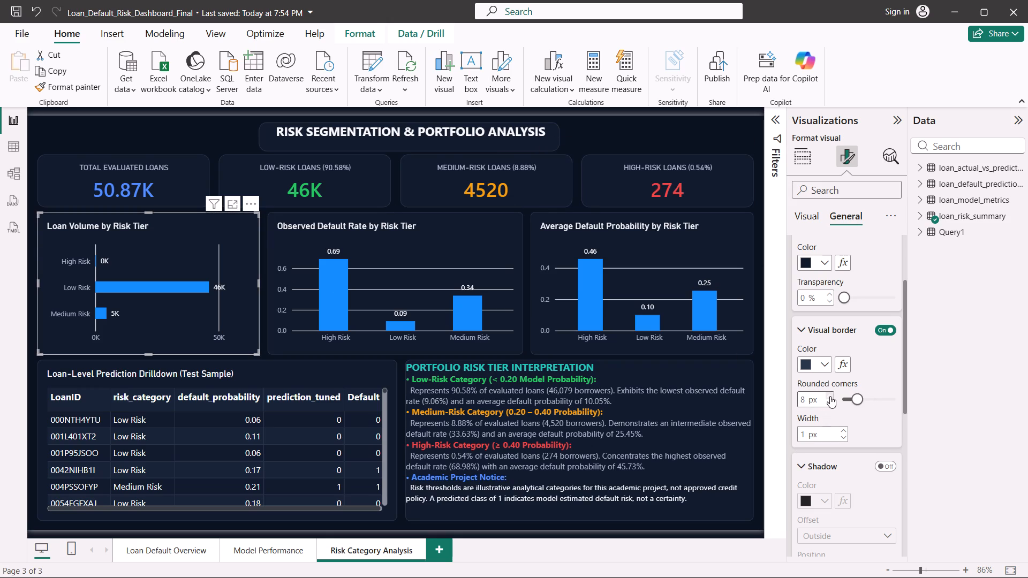
triple_click(830, 396)
click(830, 396)
double_click(830, 396)
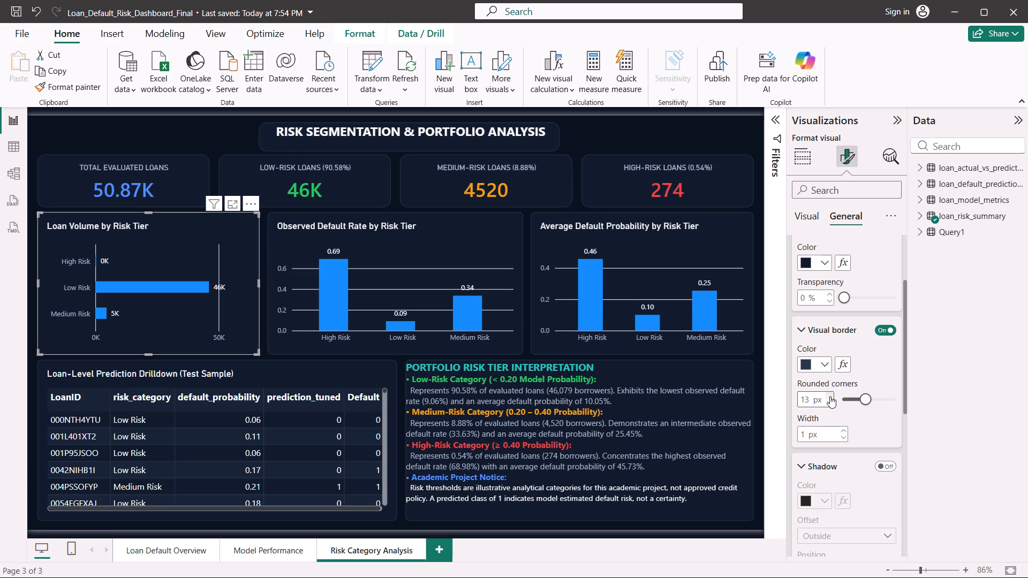
click(830, 396)
Set the Observed Default Rate by Risk Tier chart border's rounded corners to 13 px.
click(461, 234)
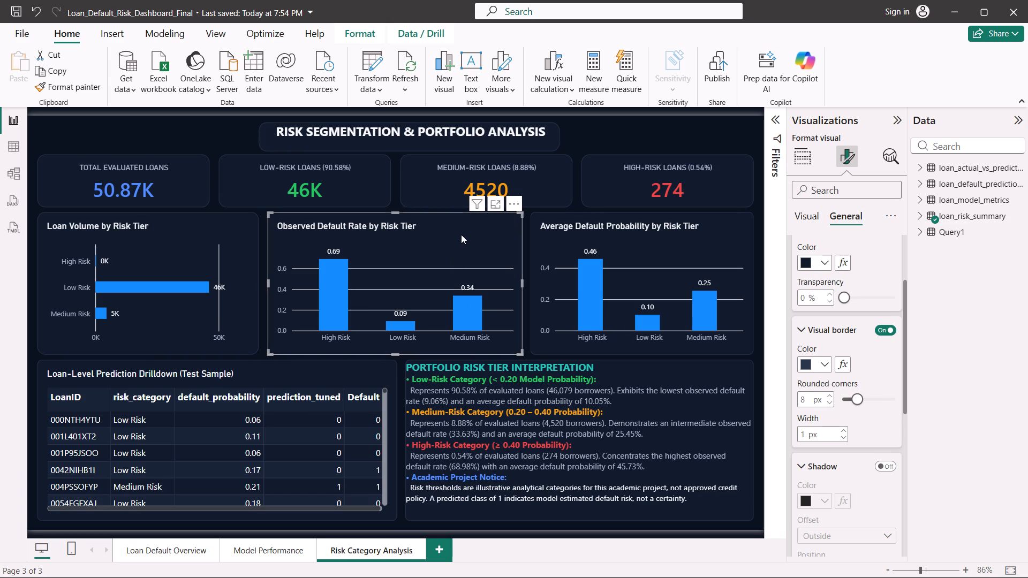
click(827, 391)
triple_click(827, 392)
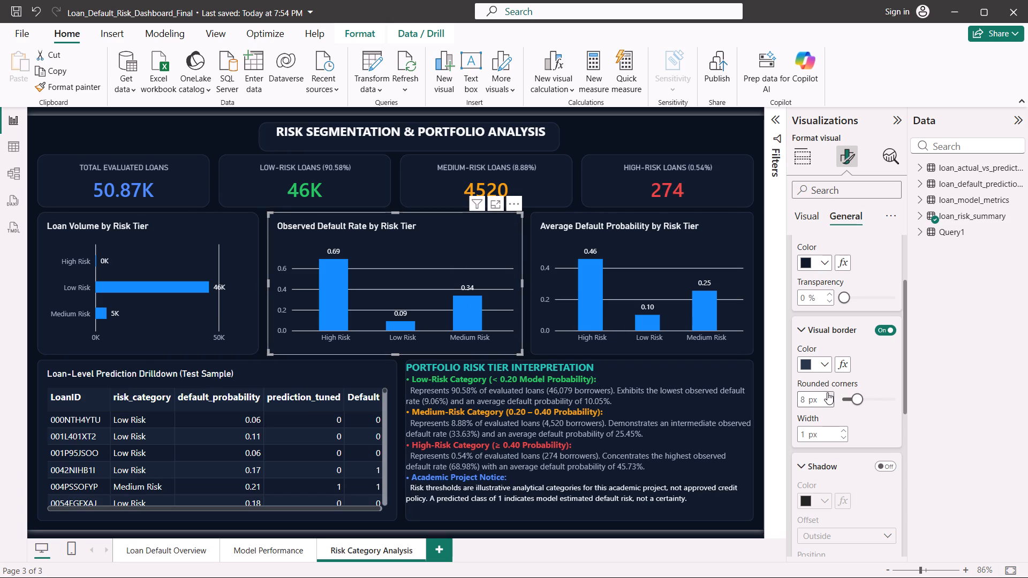
double_click(827, 392)
click(827, 392)
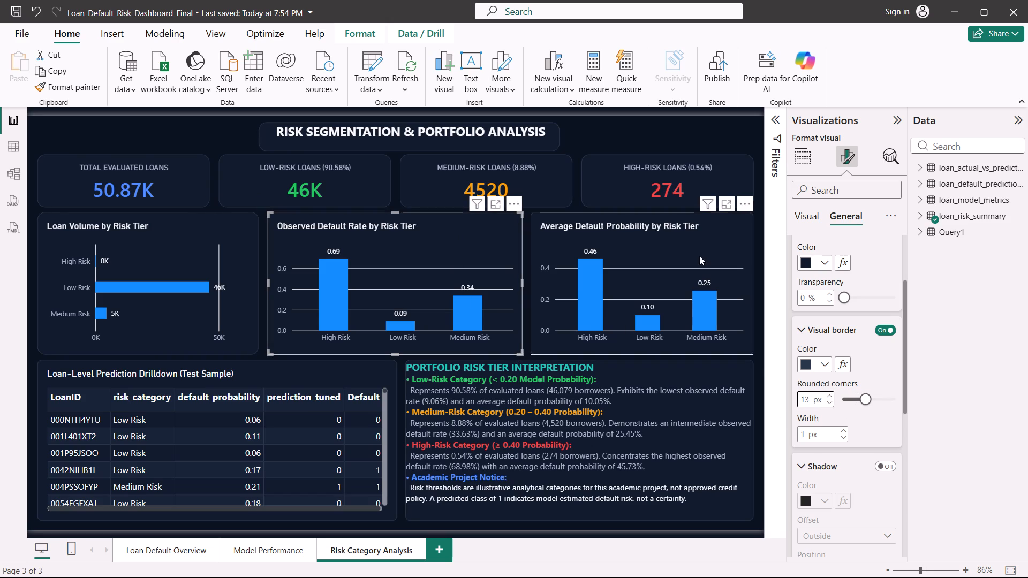
Set the Average Default Probability by Risk Tier chart border's rounded corners to 14 px.
click(699, 256)
triple_click(832, 396)
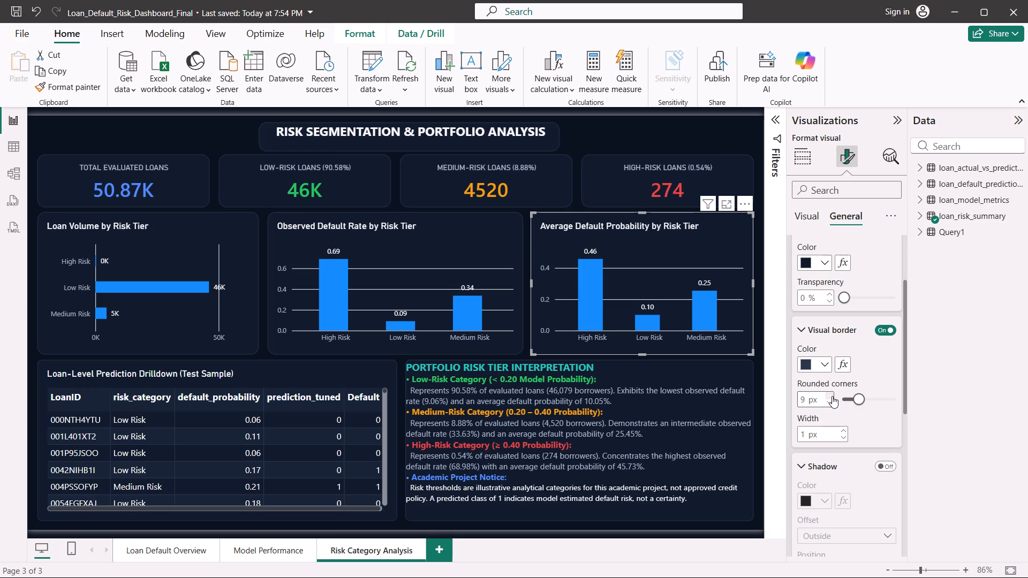
triple_click(832, 396)
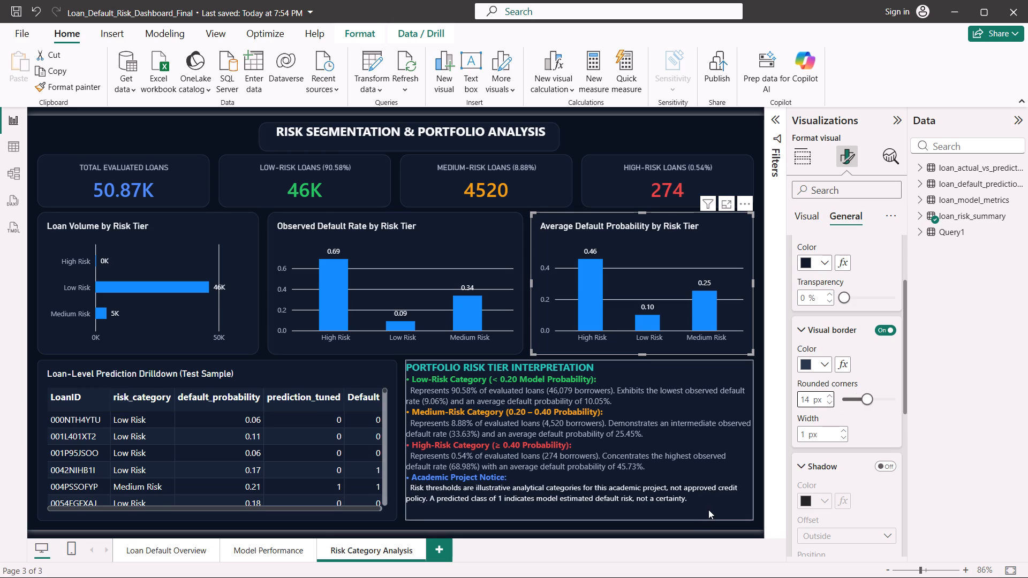
Set the Portfolio Risk Tier Interpretation text box border's rounded corners to 14 px.
click(708, 509)
drag(826, 356, 829, 362)
triple_click(829, 362)
double_click(829, 362)
click(829, 362)
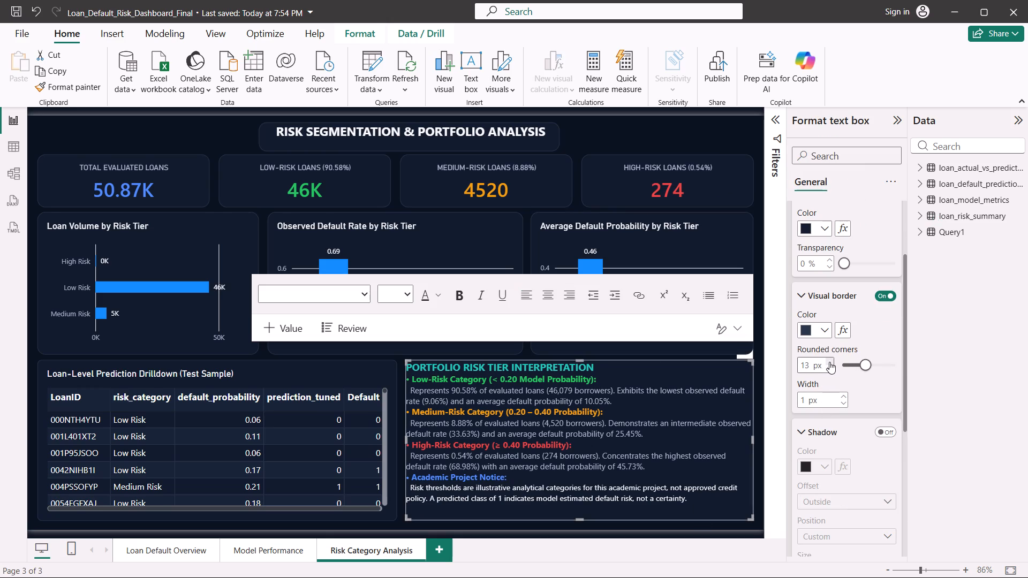
Centre-align all the text in the Portfolio Risk Tier Interpretation text box.
click(552, 298)
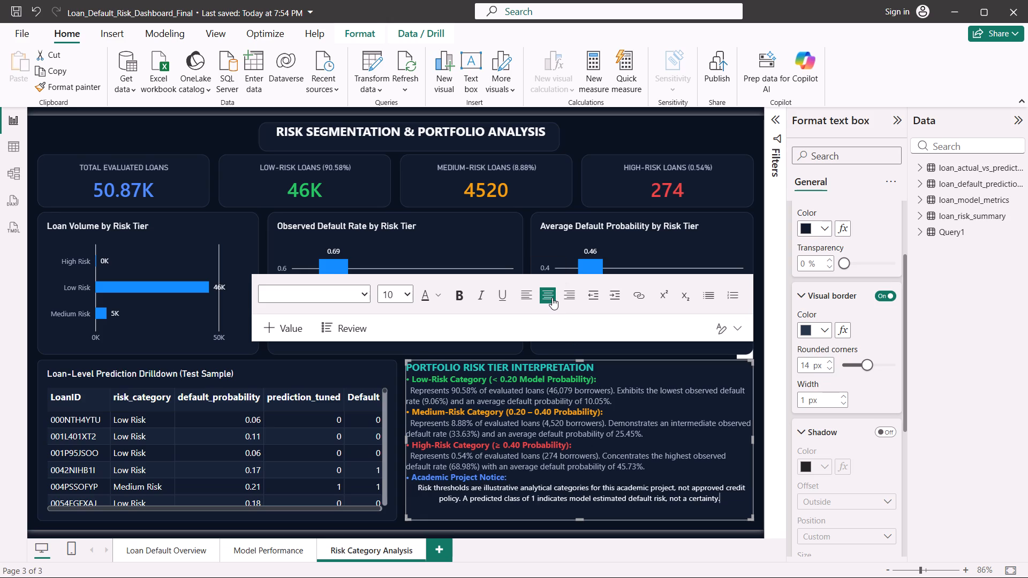
click(553, 434)
key(ctrl+a)
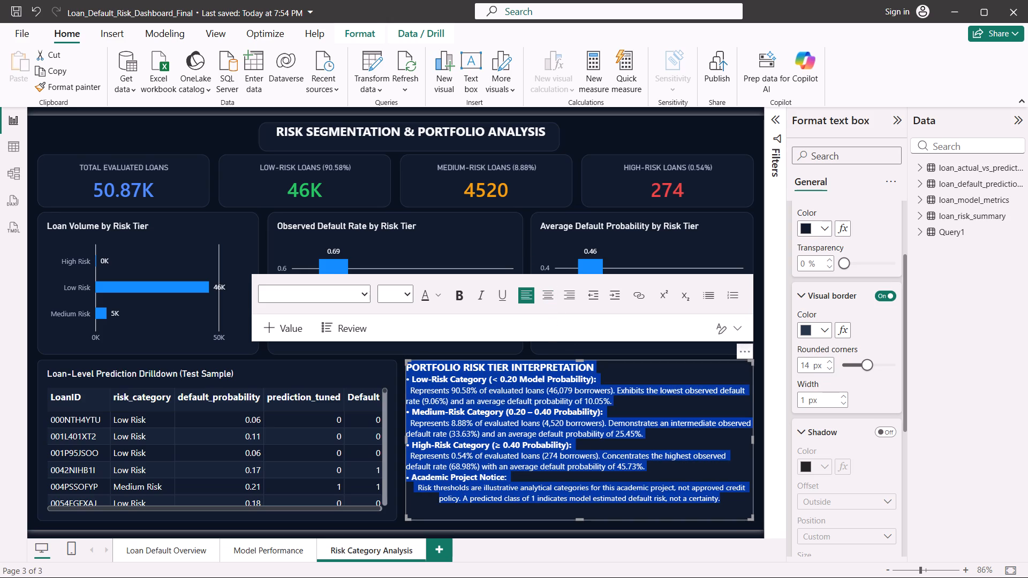
click(553, 301)
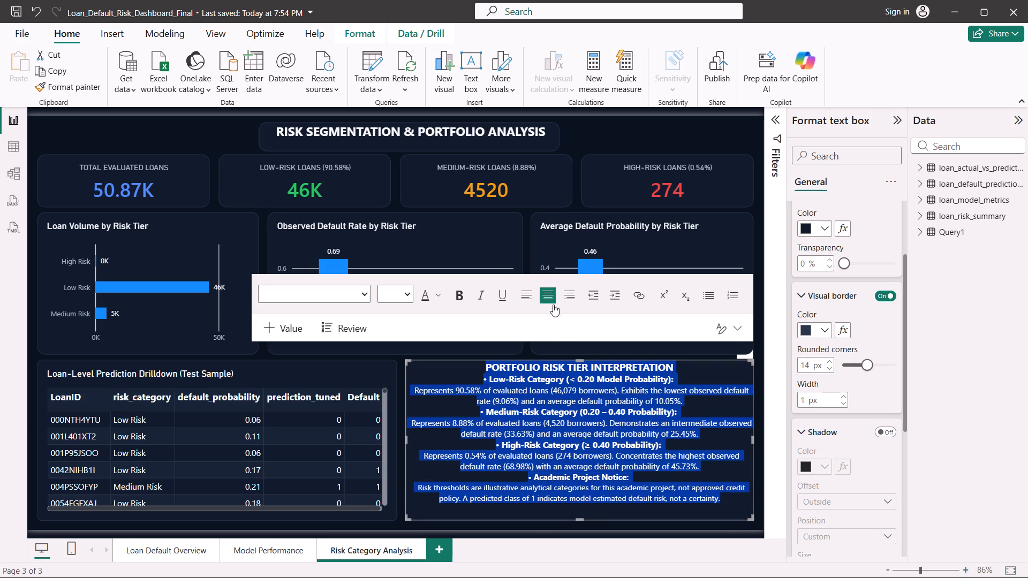
click(531, 481)
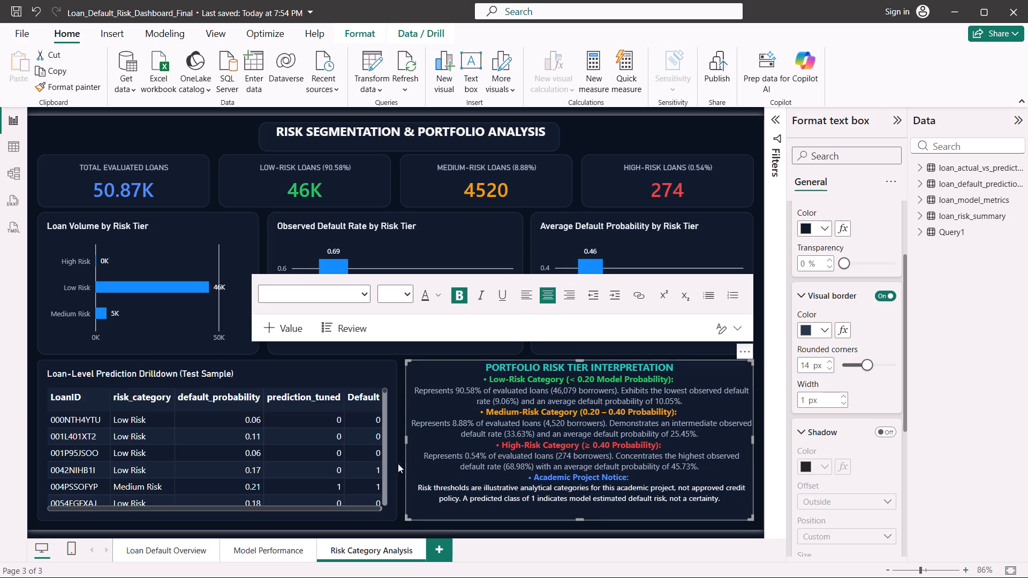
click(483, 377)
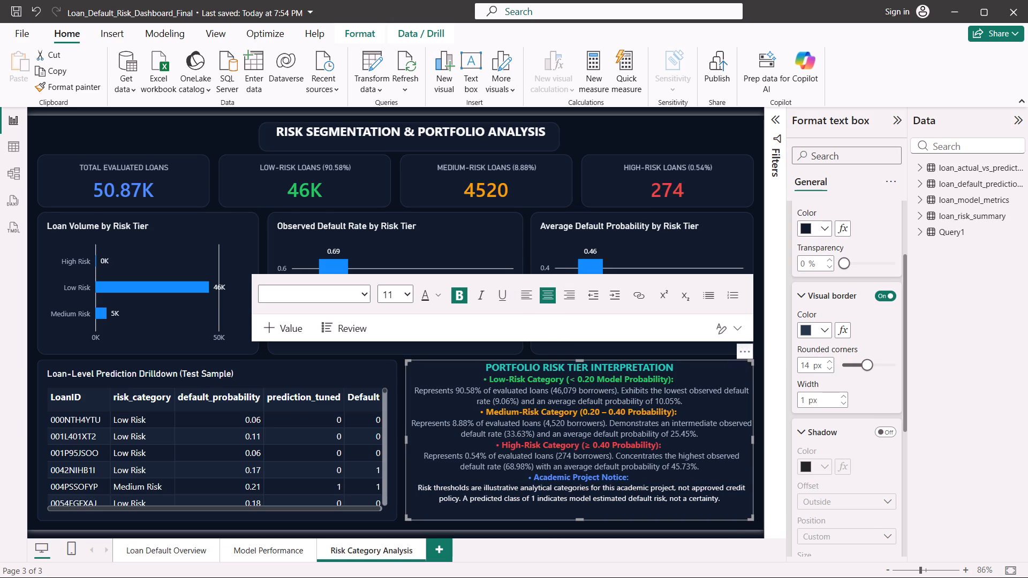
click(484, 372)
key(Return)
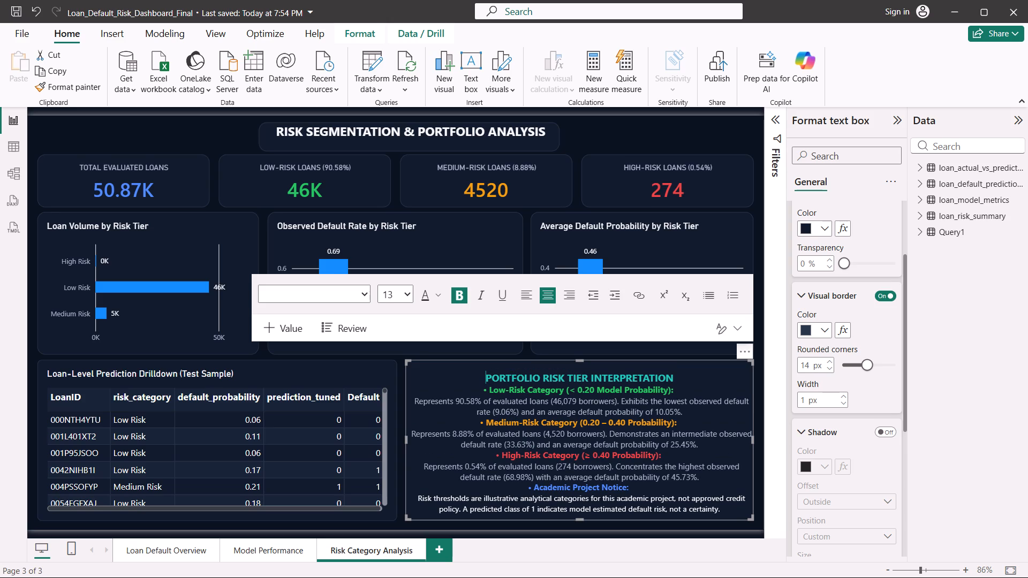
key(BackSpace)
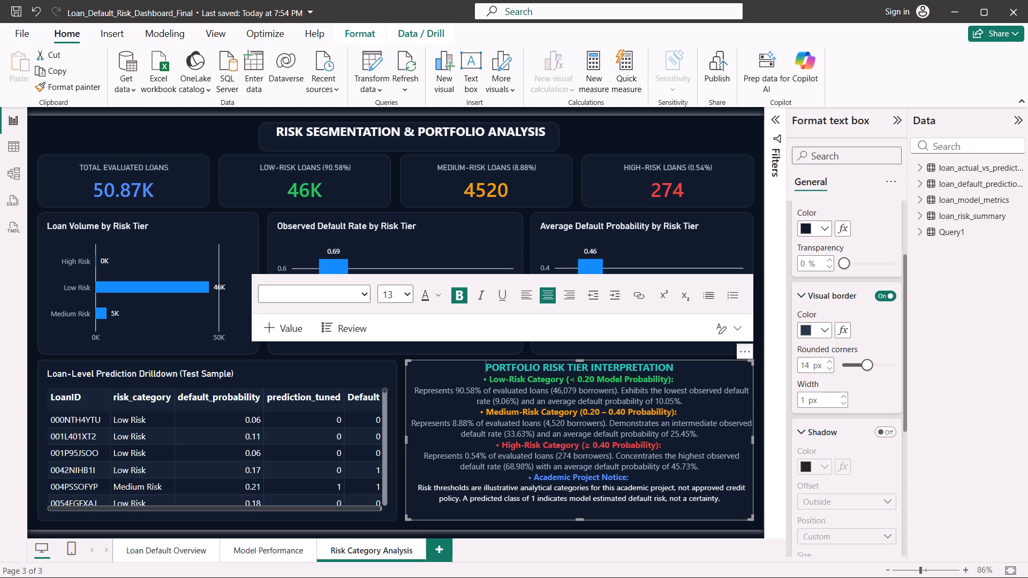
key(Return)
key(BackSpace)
Insert a blank line below the Portfolio Risk Tier Interpretation heading in its text box.
click(679, 372)
key(Return)
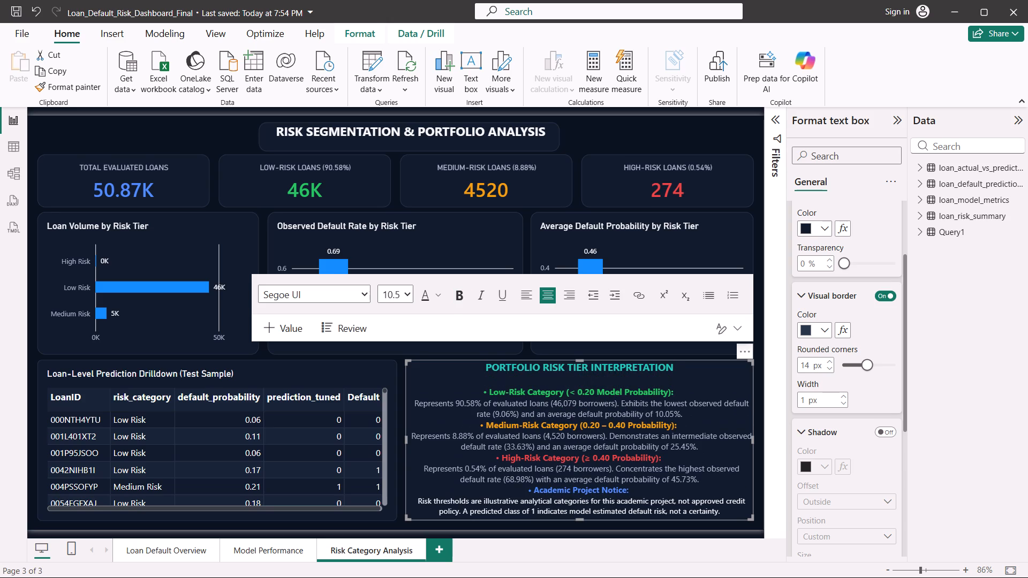
Turn on the shadow effect for the Loan-Level Prediction Drilldown table.
click(307, 410)
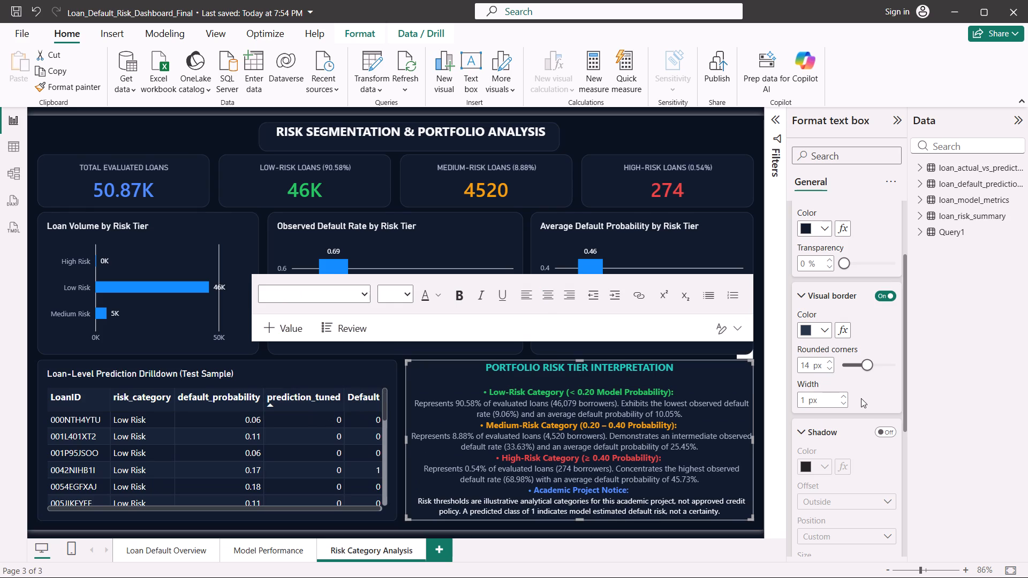
click(354, 376)
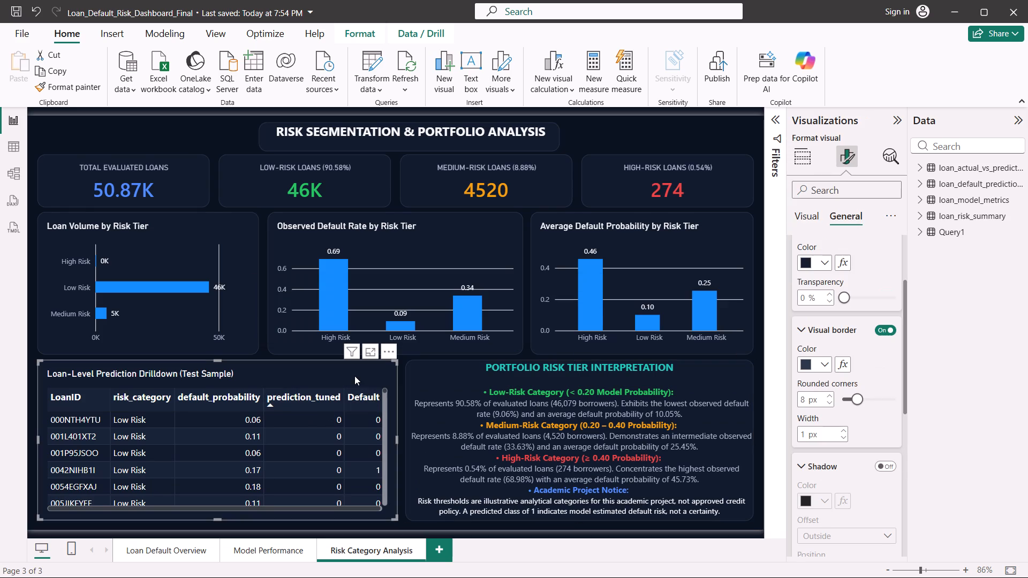
click(880, 470)
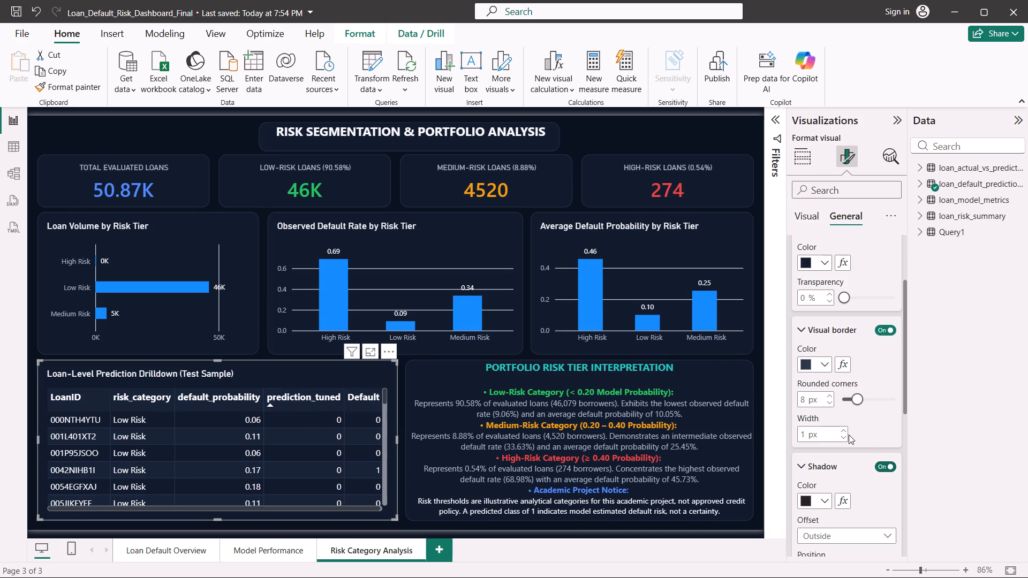
Set the Loan-Level Prediction Drilldown table border's rounded corners to 14 px.
triple_click(827, 394)
triple_click(827, 394)
click(827, 394)
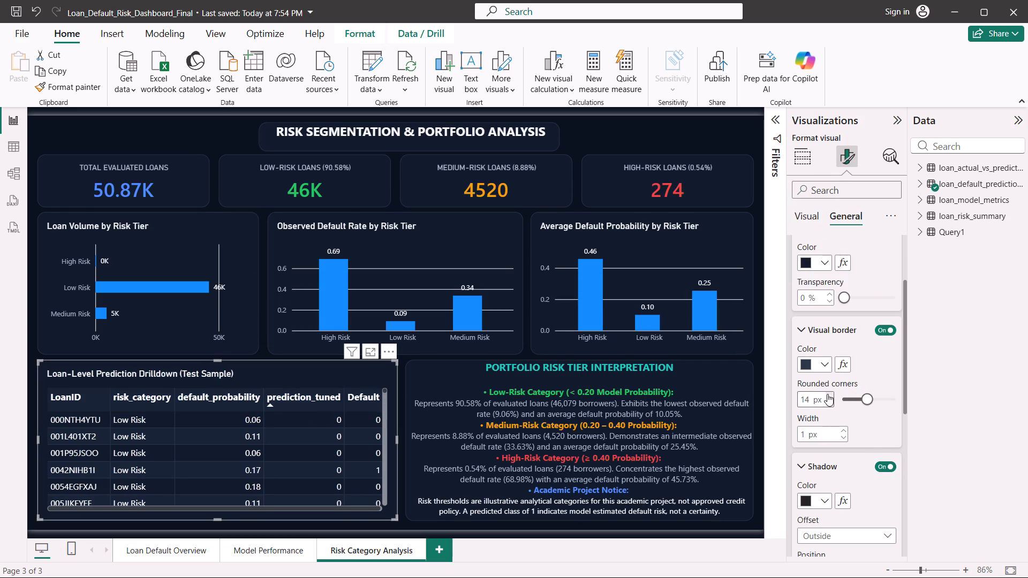
click(829, 402)
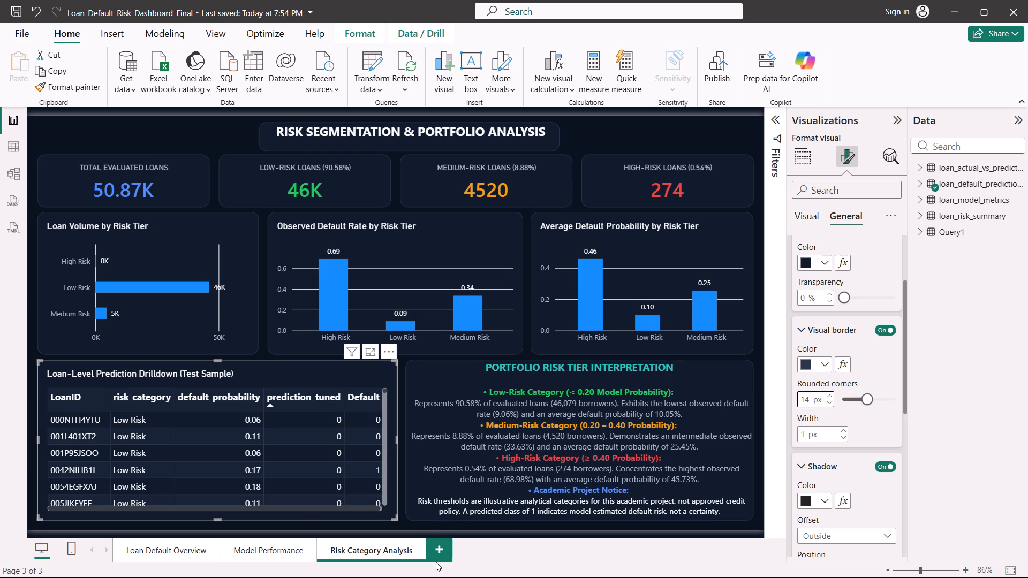
On the Loan Default Overview page, insert a blank line below the Executive Risk Summary & Key Findings heading.
click(282, 550)
click(179, 546)
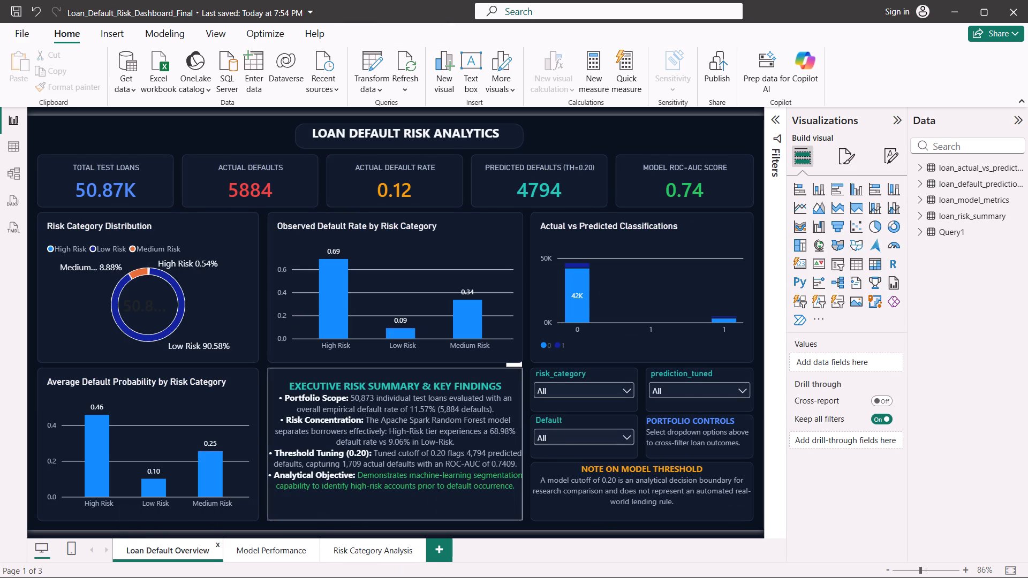
click(282, 390)
key(Return)
key(BackSpace)
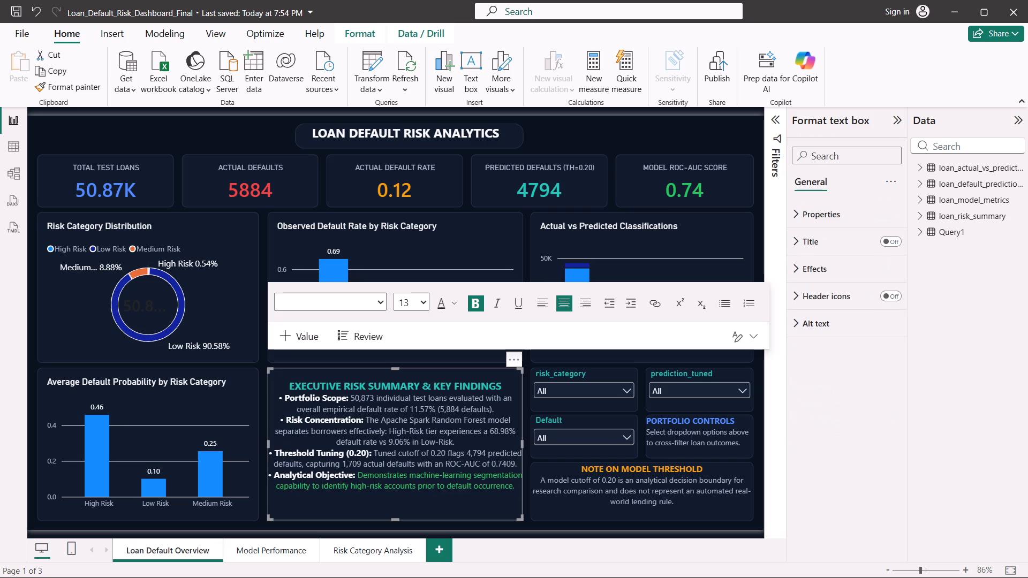
click(507, 389)
key(Return)
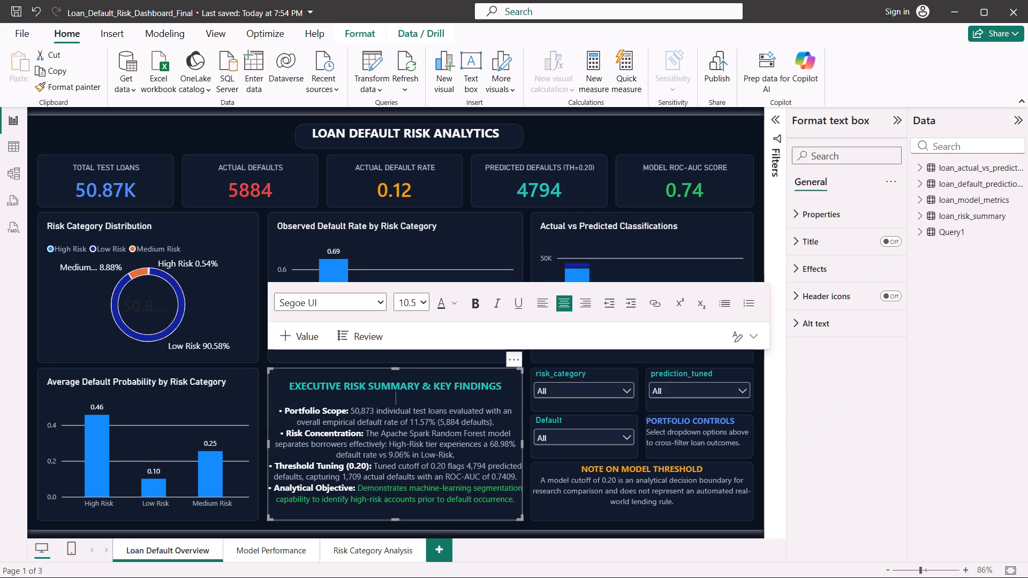
On the Model Performance page, insert a blank line below the Decision Threshold 0.20 Optimization Rationale heading.
click(293, 548)
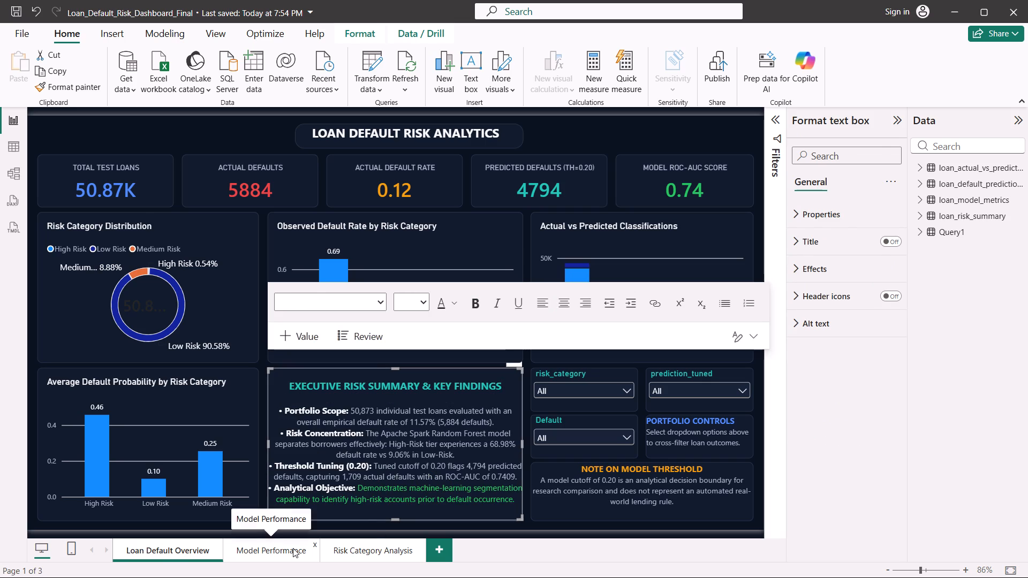
click(691, 414)
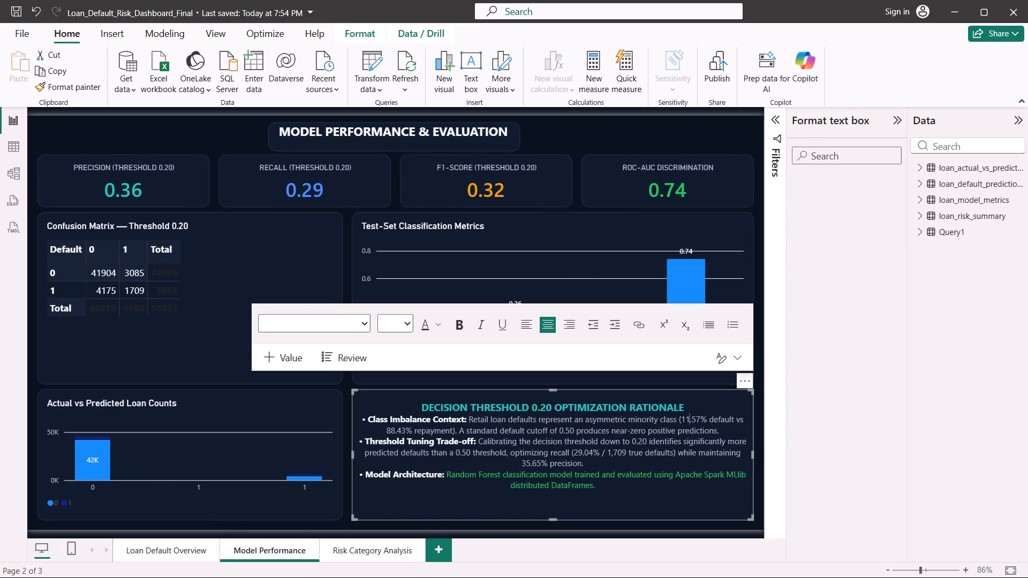
key(Down)
key(Up)
key(Up)
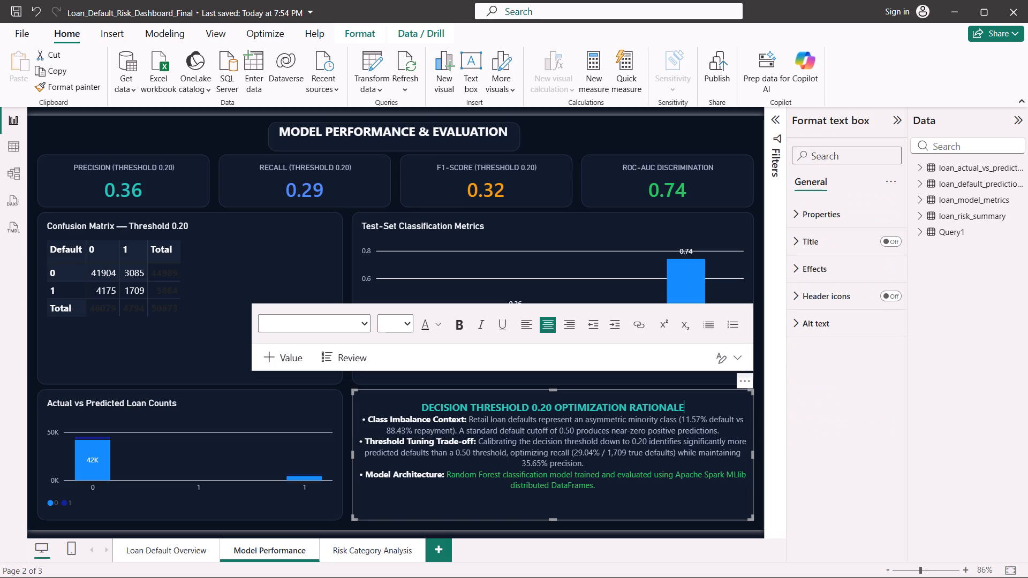
key(Return)
On the Loan Default Overview page, turn on the shadow effect for the Note on Model Threshold text box.
click(183, 551)
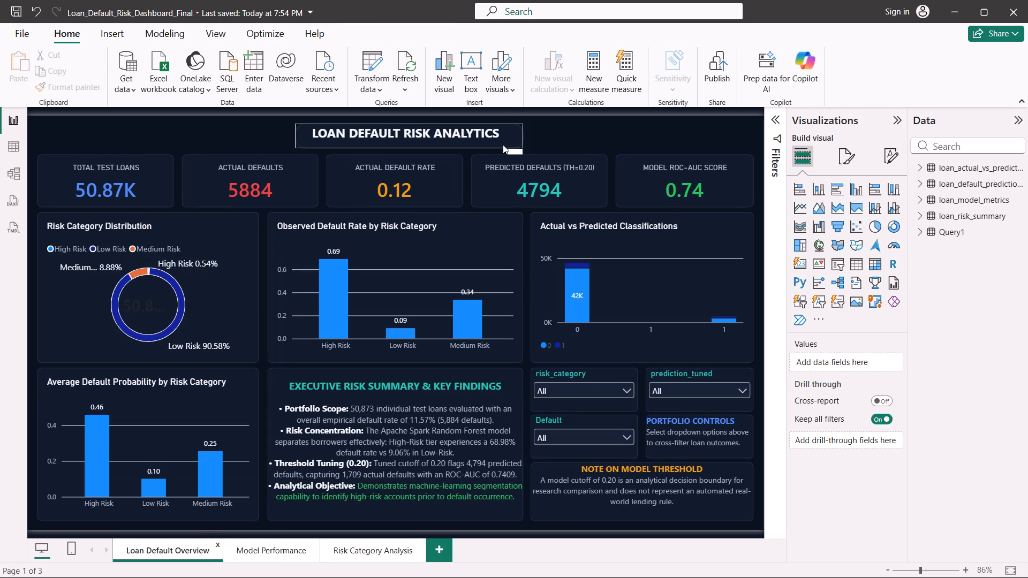
click(503, 144)
click(821, 268)
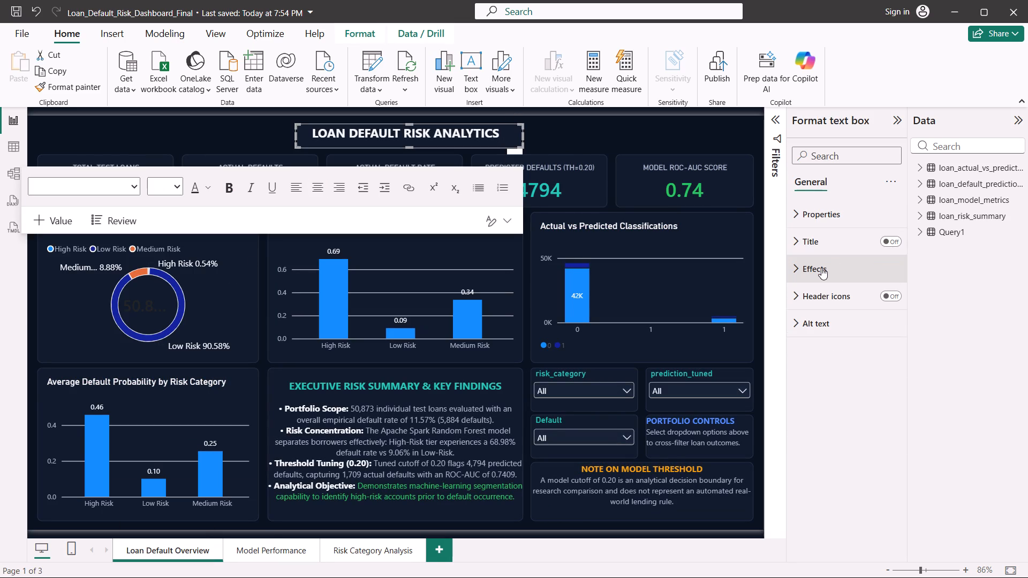
scroll(821, 268, down, 2)
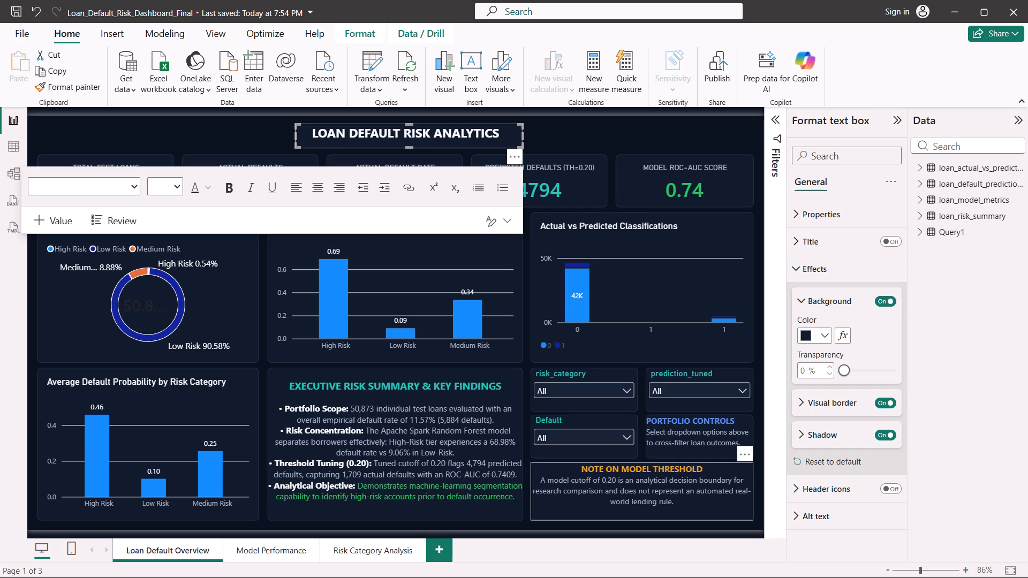
click(735, 503)
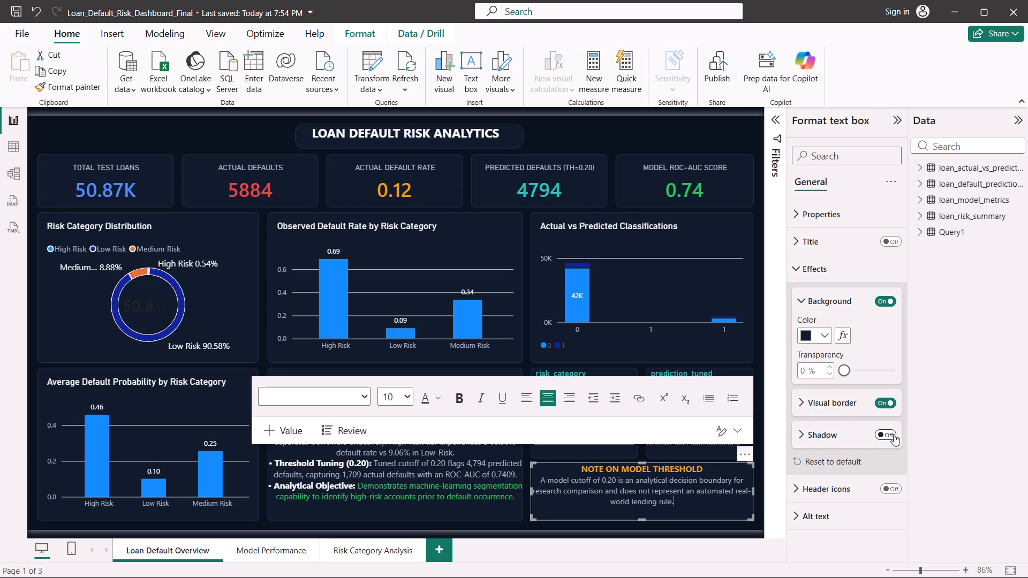
click(894, 434)
Set the Note on Model Threshold text box border's rounded corners to 14 px.
click(827, 405)
scroll(827, 405, down, 1)
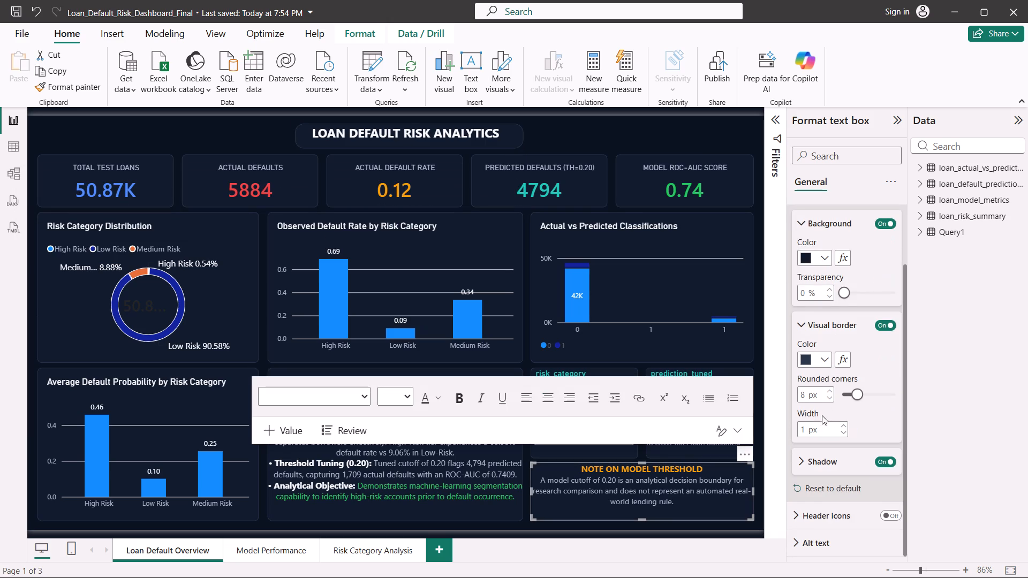
click(808, 391)
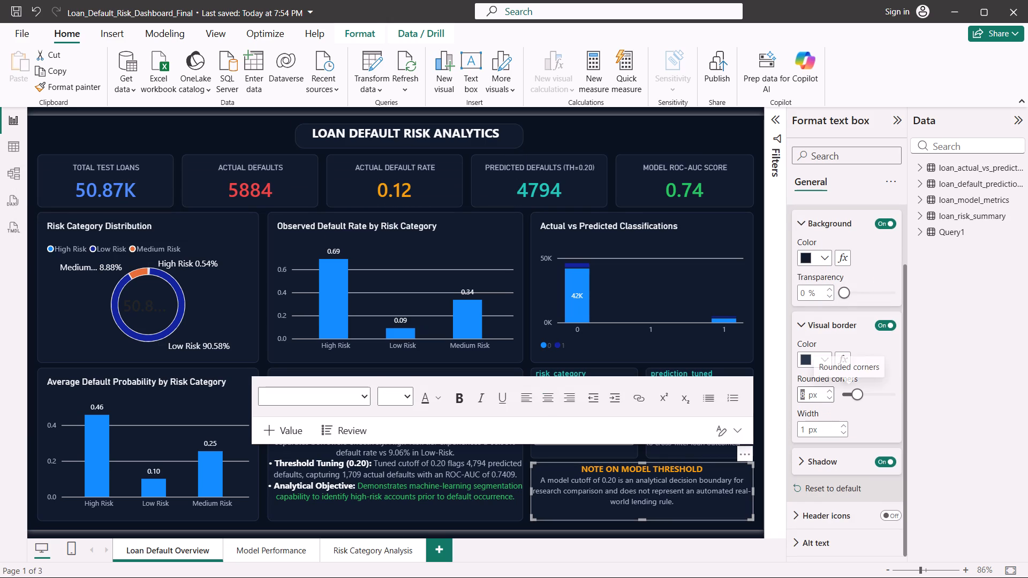
text(14)
key(Return)
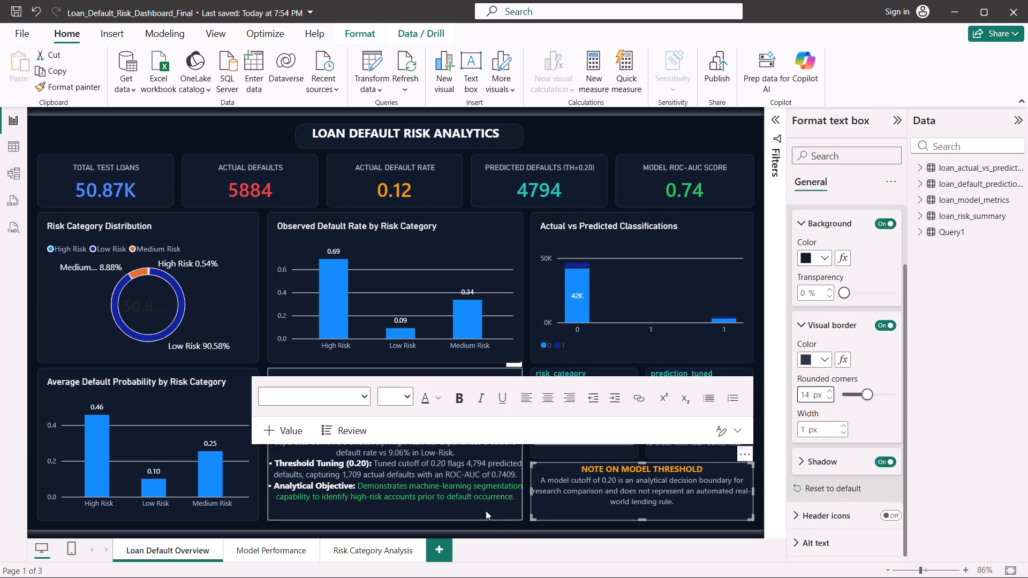
Give the Executive Risk Summary & Key Findings text box 14 px rounded border corners and turn on its shadow.
click(486, 511)
click(800, 399)
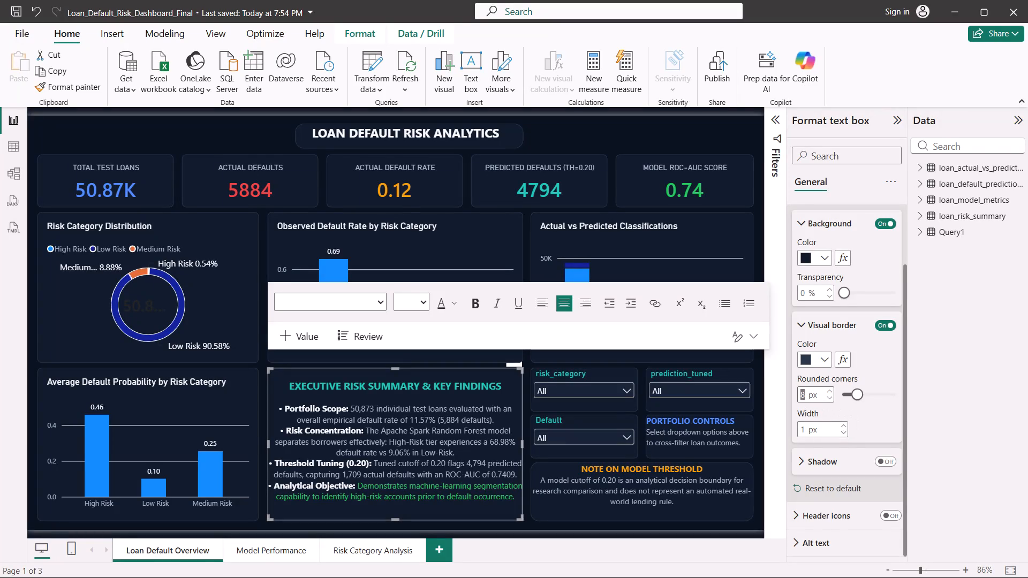
text(14)
key(Return)
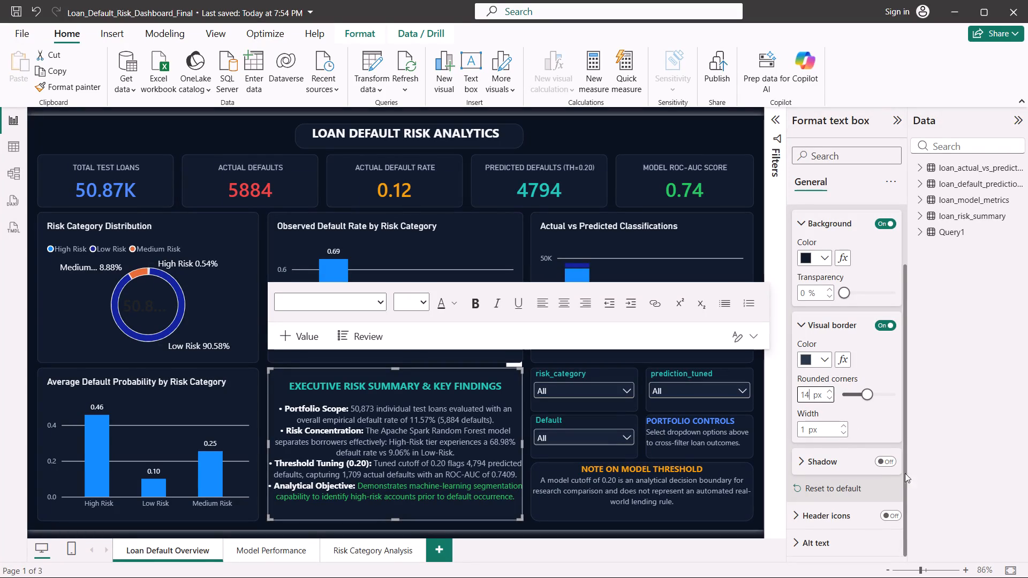
click(890, 462)
Give the Average Default Probability by Risk Category chart 14 px rounded border corners and turn on its shadow.
click(240, 378)
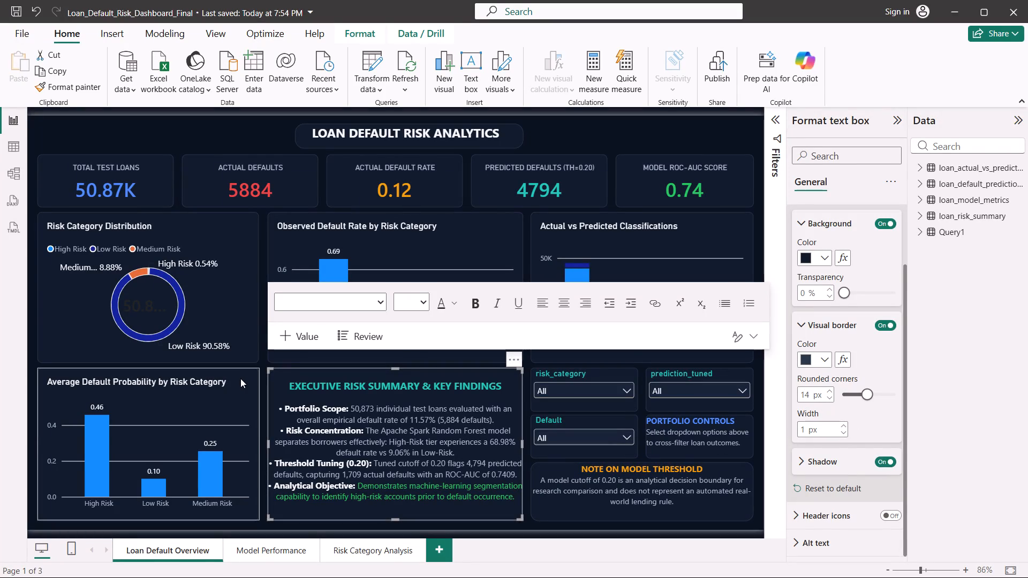
click(844, 222)
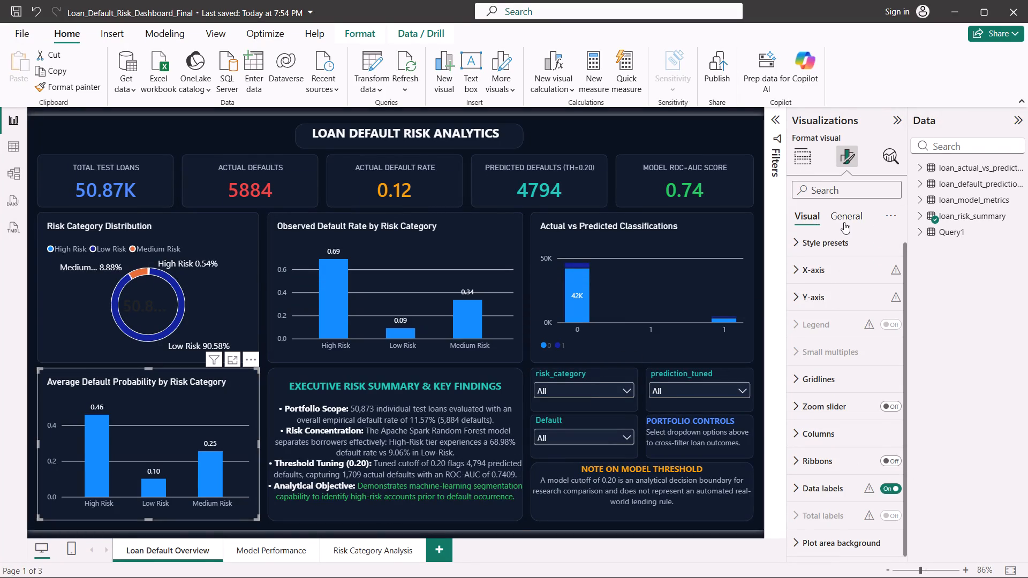
scroll(844, 222, down, 2)
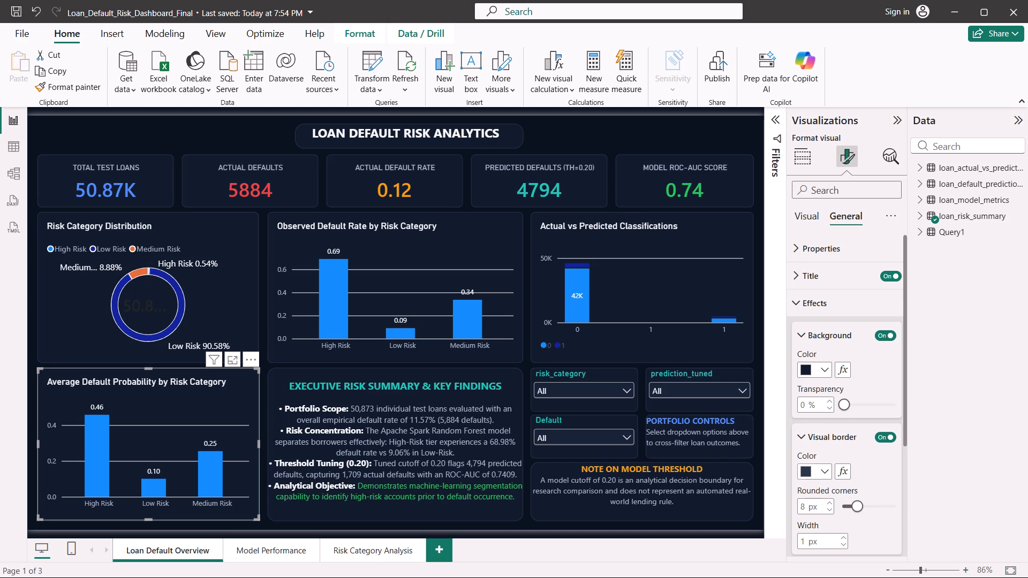
click(807, 504)
text(14)
key(Return)
scroll(807, 504, down, 2)
text(14\)
key(BackSpace)
key(BackSpace)
key(BackSpace)
text(14)
key(Return)
scroll(946, 438, down, 3)
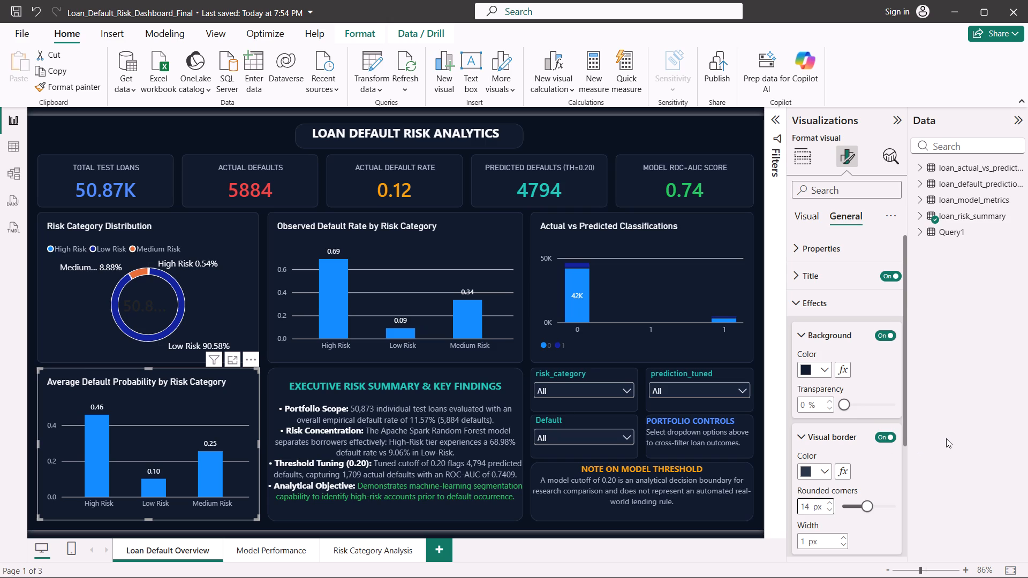
scroll(883, 400, down, 2)
click(890, 433)
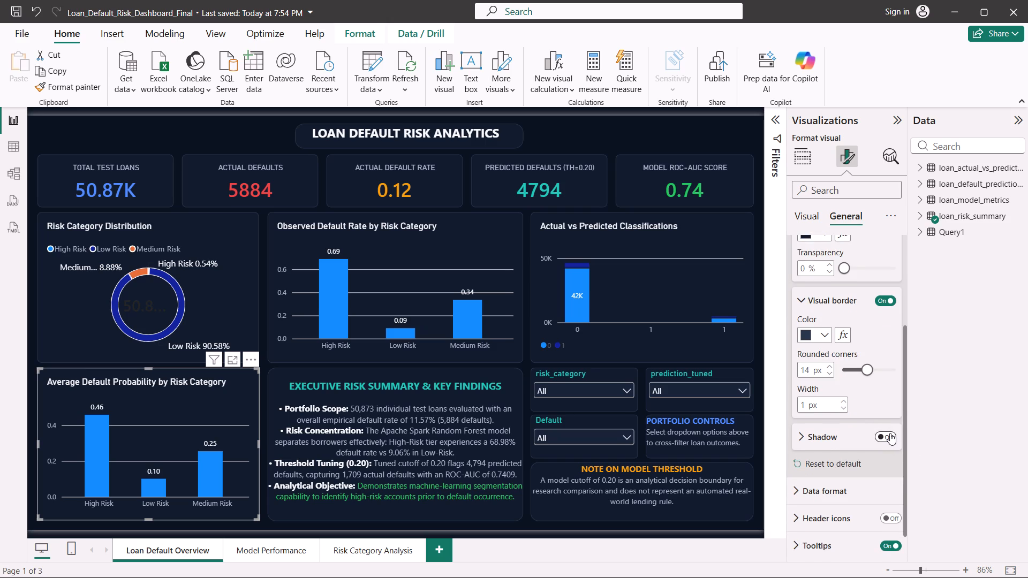
Turn on the shadow for the Actual vs Predicted Classifications chart and set its border's rounded corners to 14 px.
scroll(827, 277, up, 2)
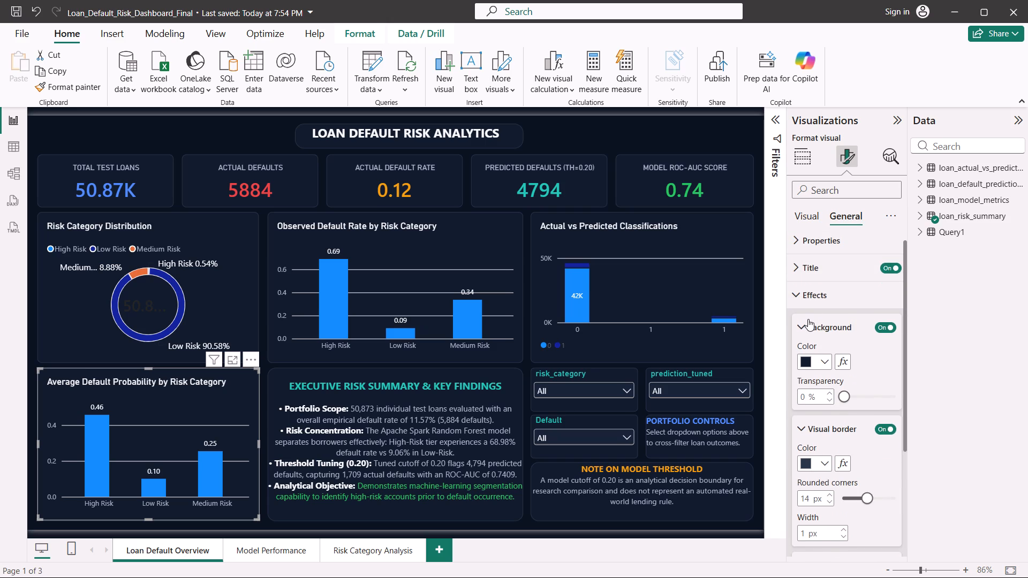
click(808, 319)
scroll(808, 319, down, 1)
click(670, 244)
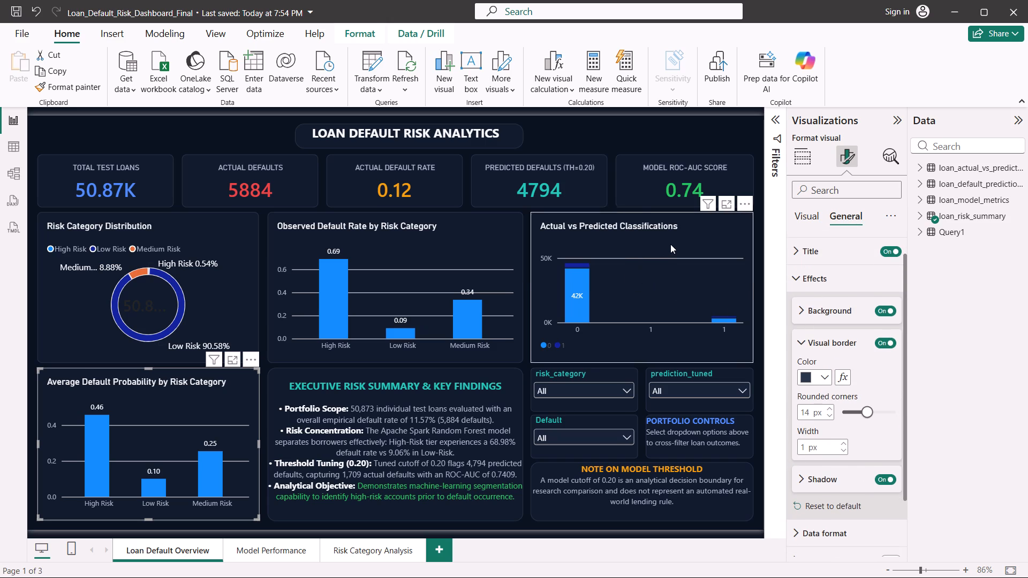
click(883, 480)
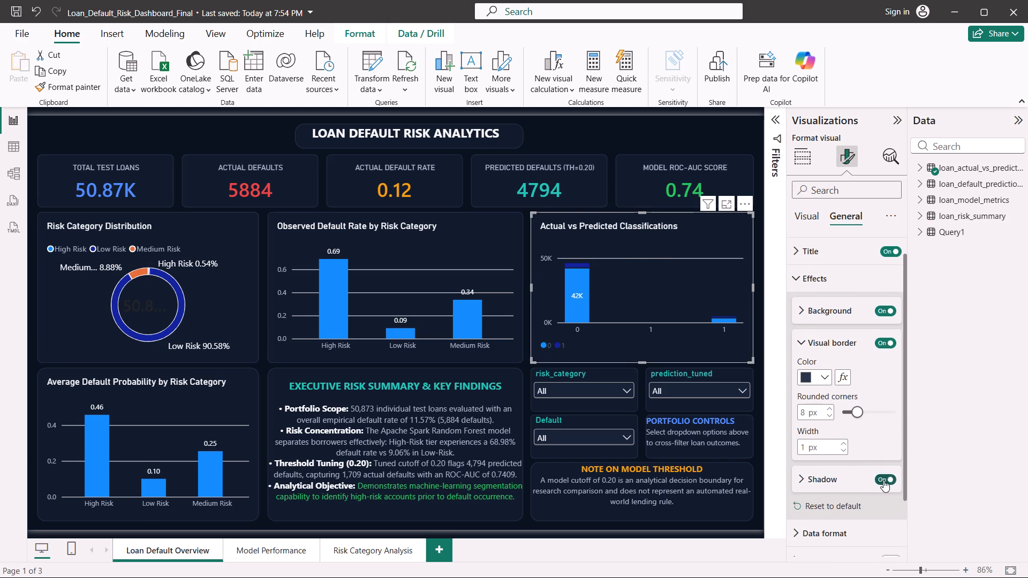
click(805, 419)
text(14)
key(Return)
Turn on the shadow for the Observed Default Rate by Risk Category chart and set its rounded corners to 14 px.
click(493, 247)
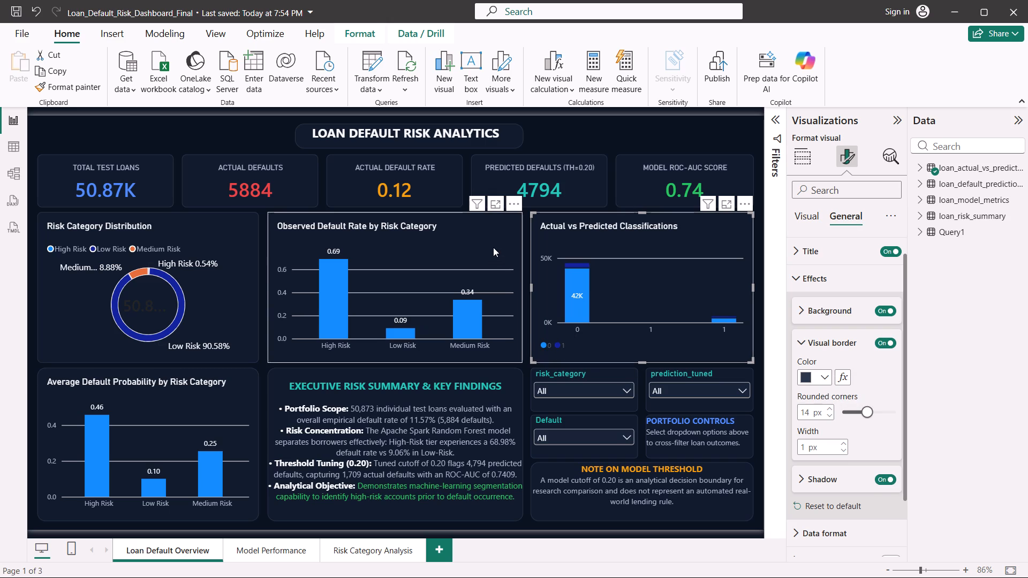
click(882, 476)
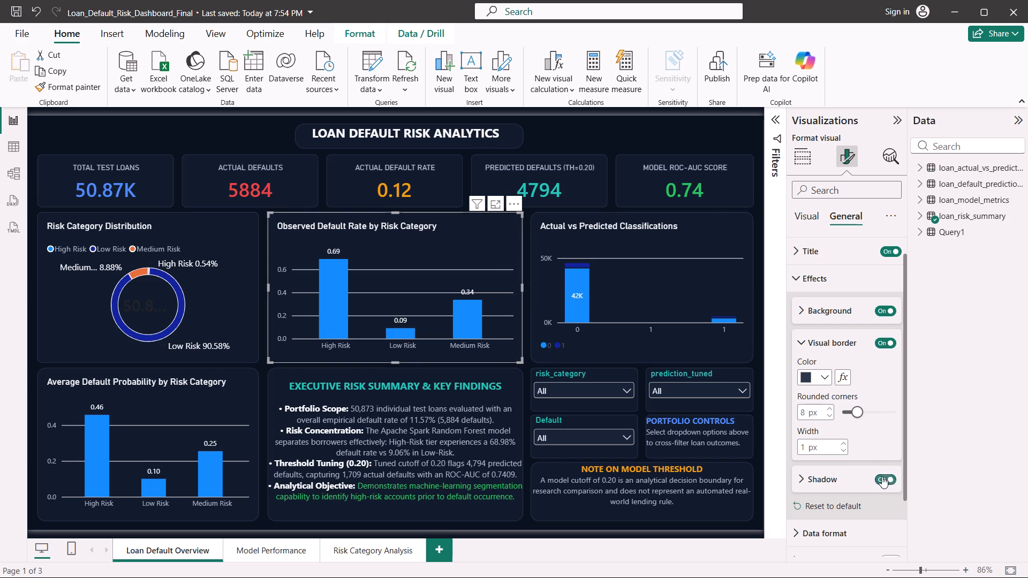
click(806, 411)
text(14)
key(Return)
Turn on the shadow for the Risk Category Distribution donut chart and set its rounded corners to 14 px.
click(256, 232)
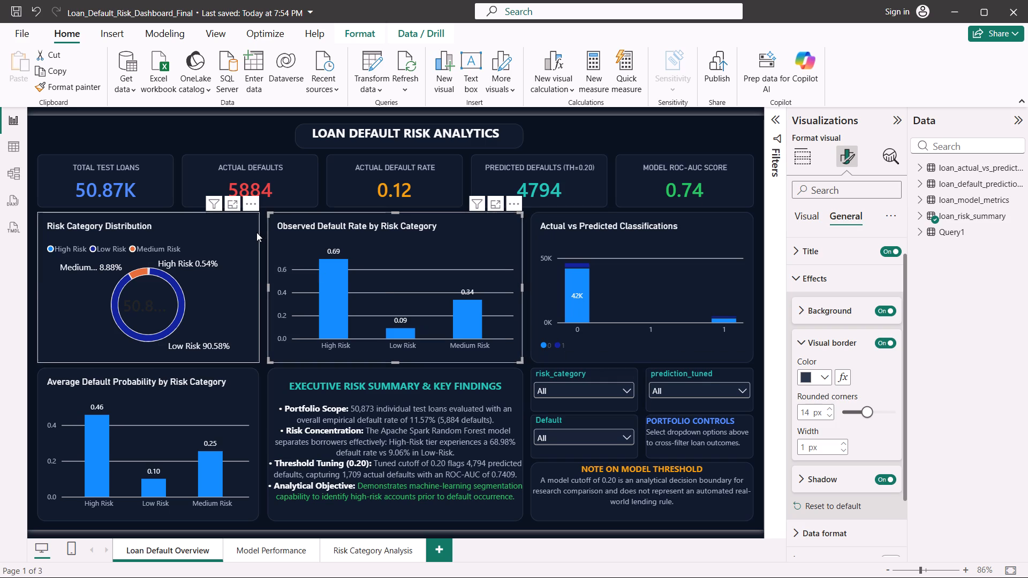
click(887, 474)
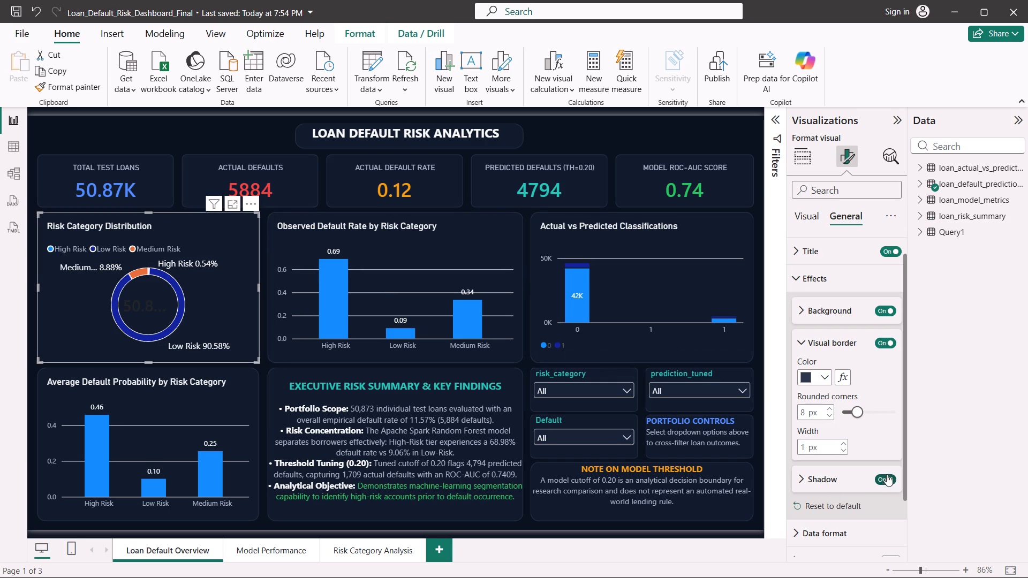
click(807, 412)
text(14)
key(Return)
Turn on the shadow for the Model ROC-AUC Score card and set its border's rounded corners to 14 px.
click(729, 194)
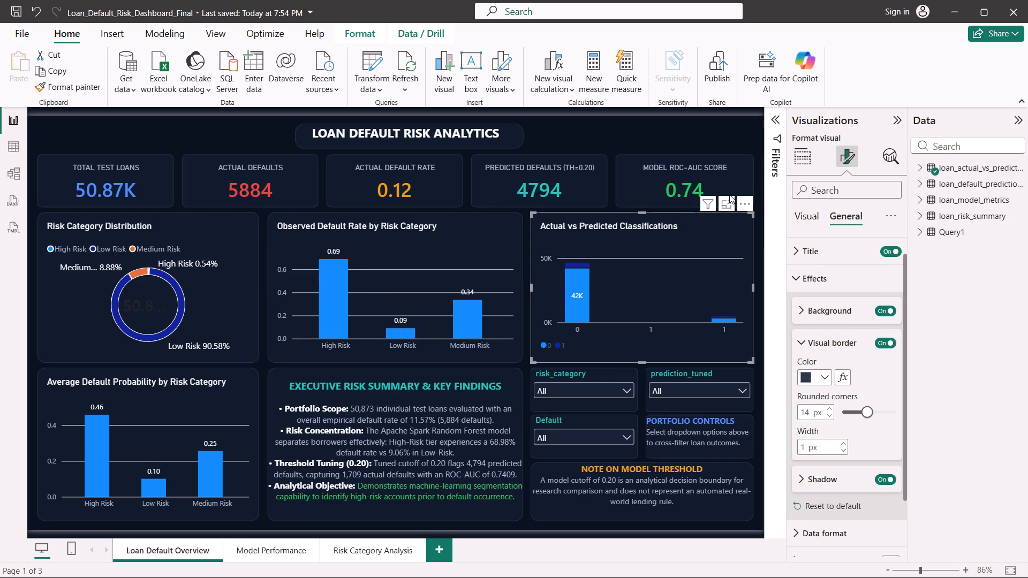
click(734, 184)
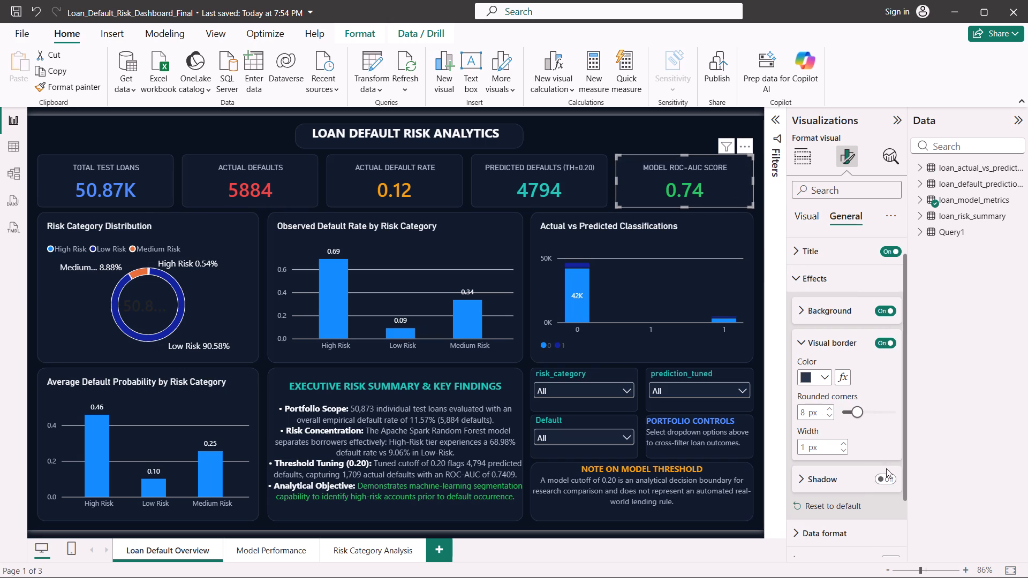
click(883, 475)
click(805, 412)
text(14)
key(Return)
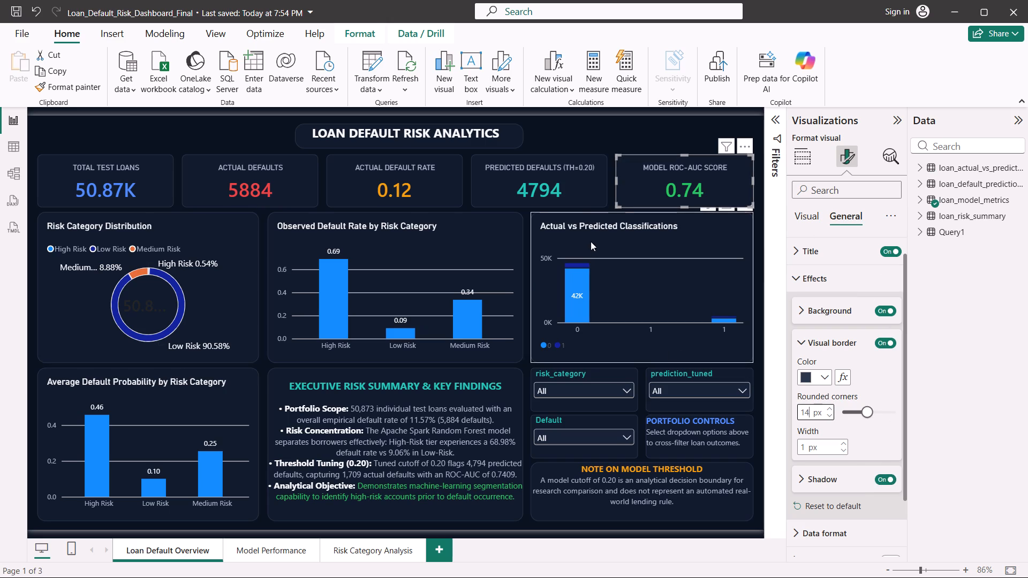
Turn on the shadow for the Predicted Defaults card and set its border's rounded corners to 14 px.
click(578, 200)
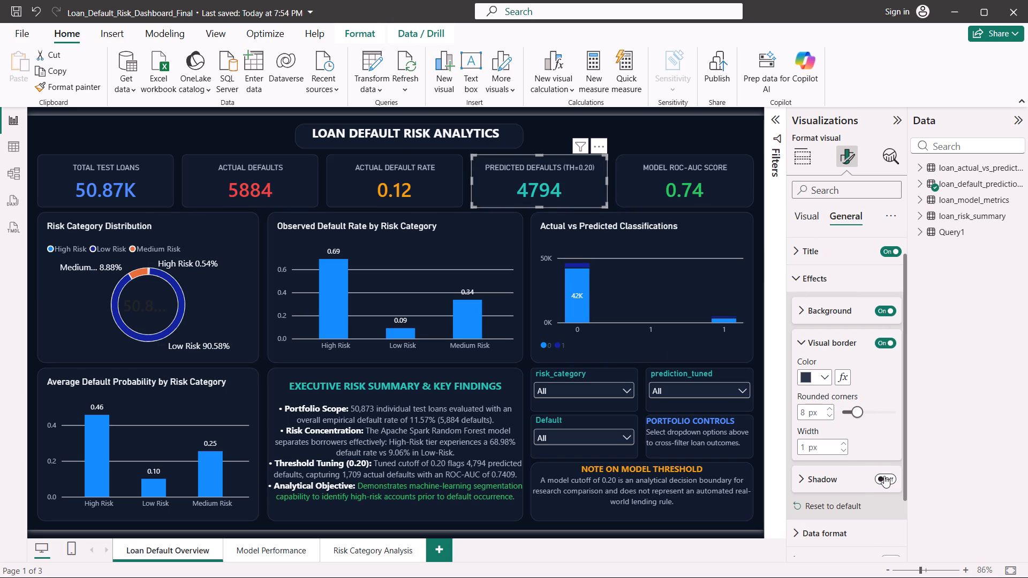
click(884, 476)
click(810, 410)
text(14)
key(Return)
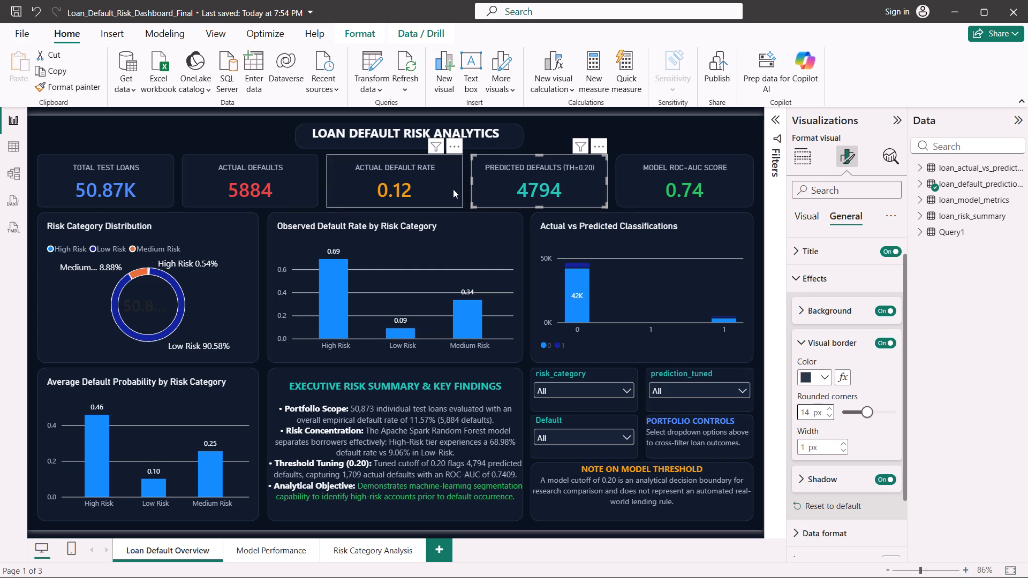
Turn on the shadow for the Actual Default Rate card and set its border's rounded corners to 14 px.
click(453, 189)
click(889, 481)
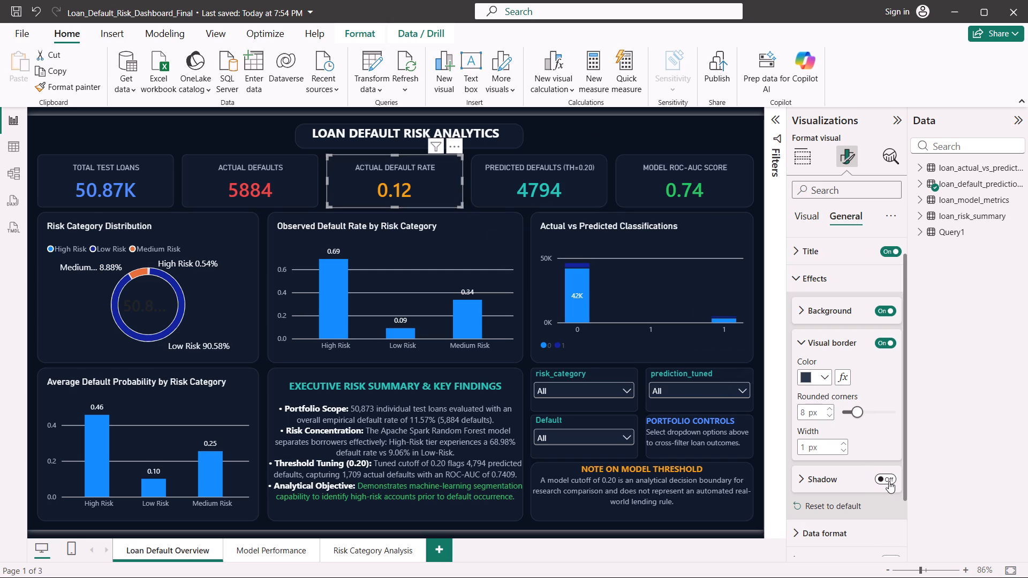
click(813, 410)
text(14)
key(Return)
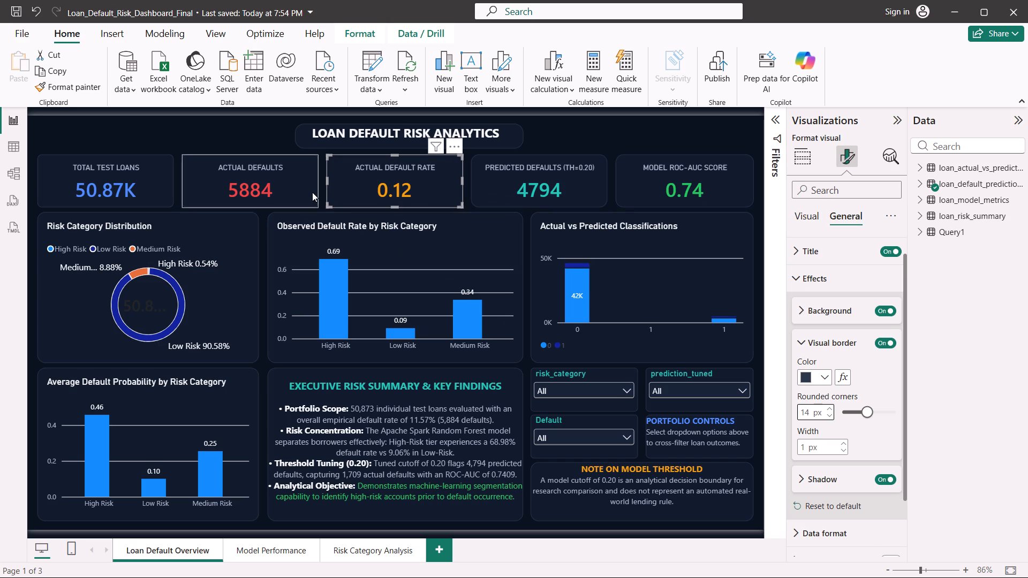
Turn on the shadow for the Actual Defaults card and set its border's rounded corners to 14 px.
click(312, 192)
click(883, 480)
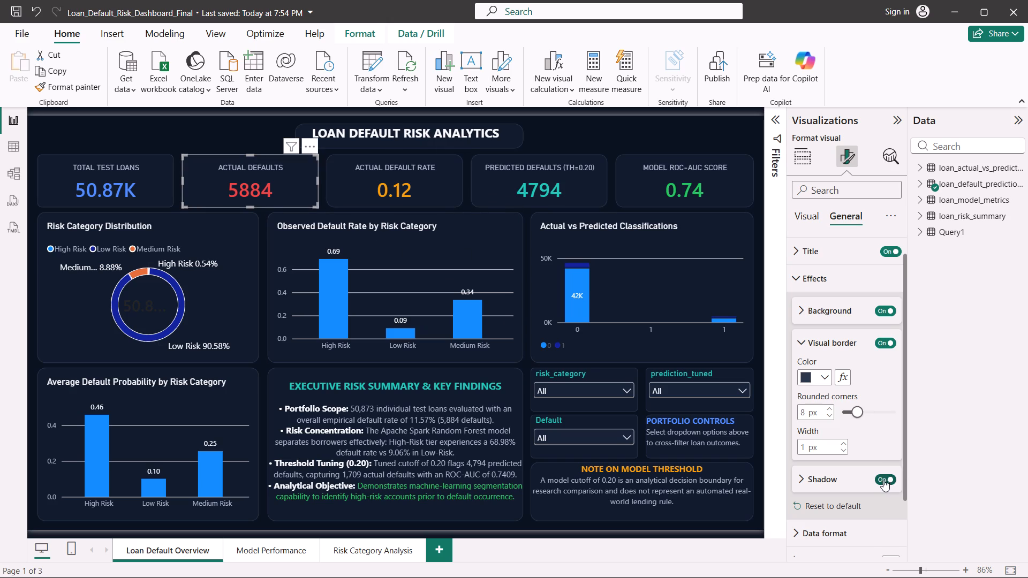
click(810, 412)
text(14)
key(Return)
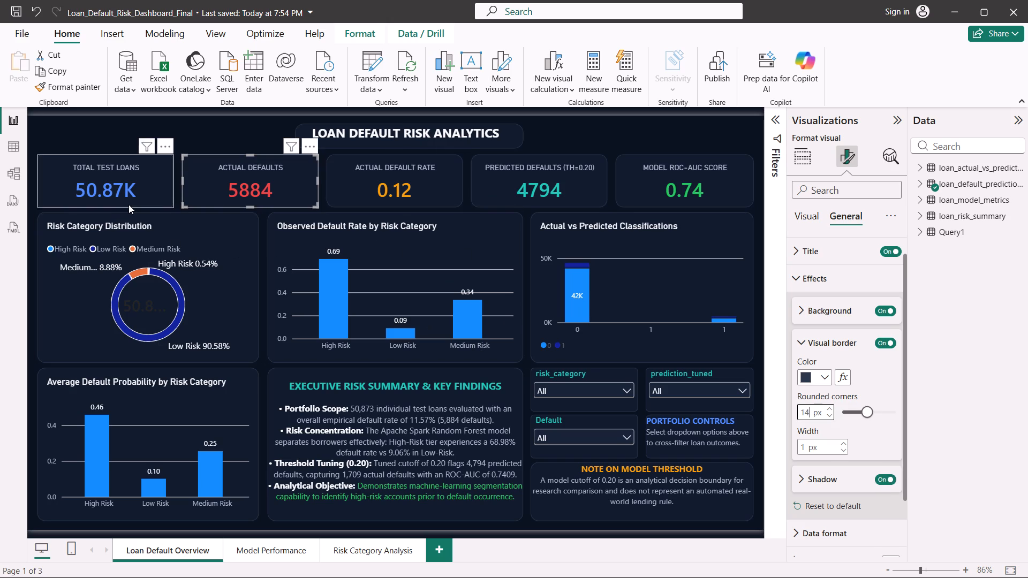
Turn on the shadow for the Total Test Loans card and set its border's rounded corners to 14 px.
click(128, 204)
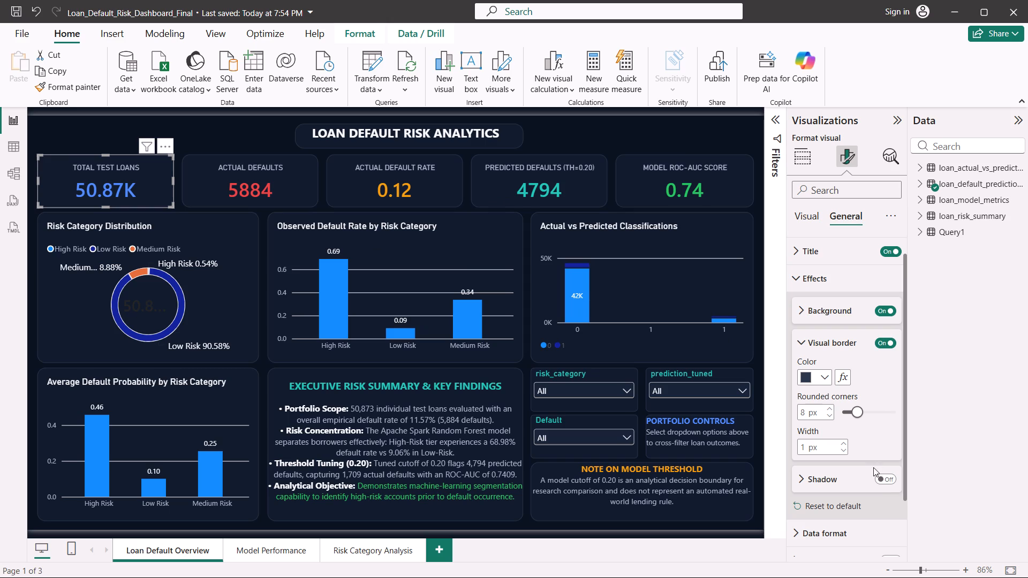
click(888, 477)
click(815, 410)
text(14)
key(Return)
Set the Total Test Loans card's border colour to black.
click(832, 366)
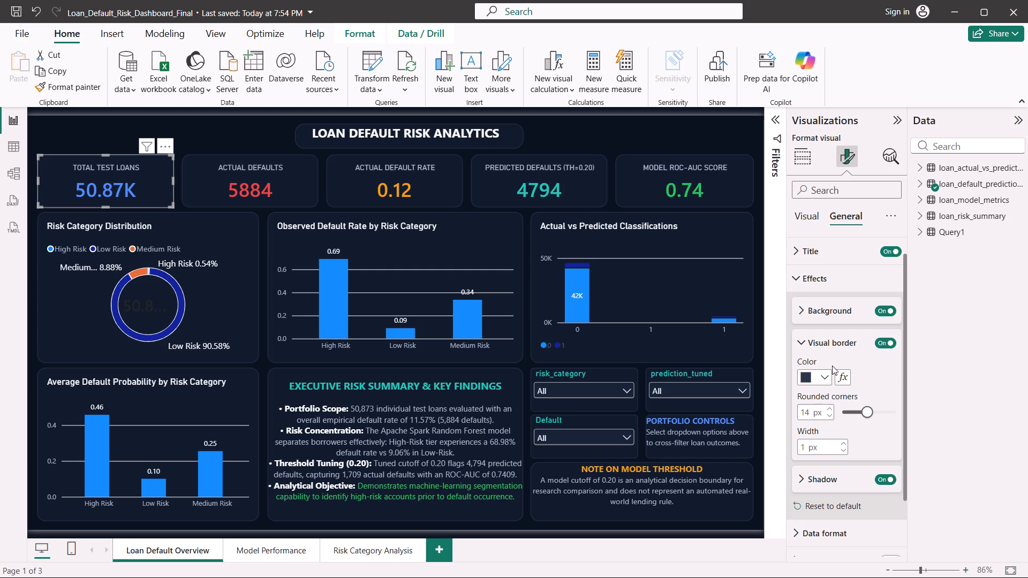
click(827, 374)
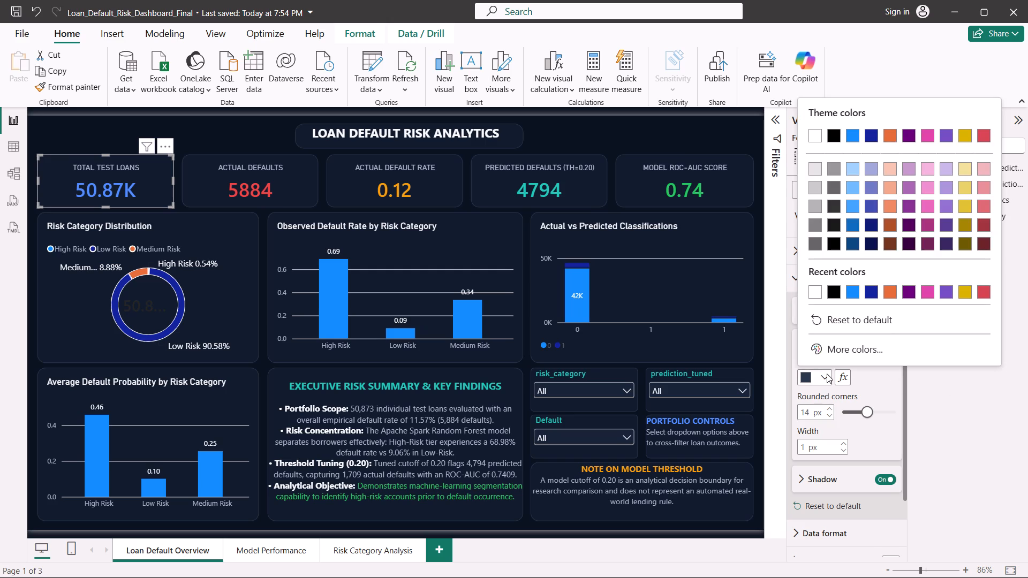
click(839, 290)
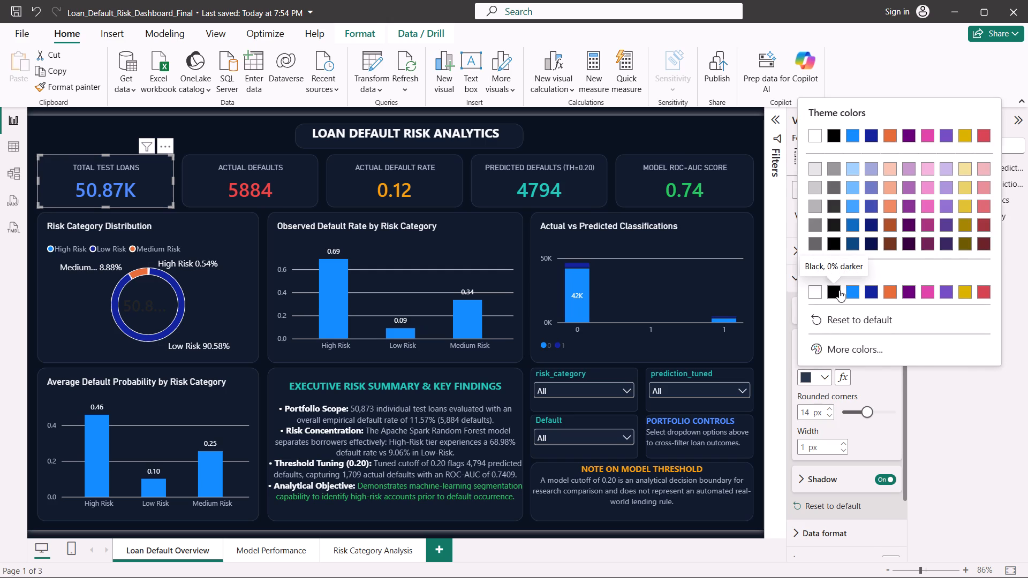
Set the Total Test Loans card's border colour to white and deselect the card.
click(828, 376)
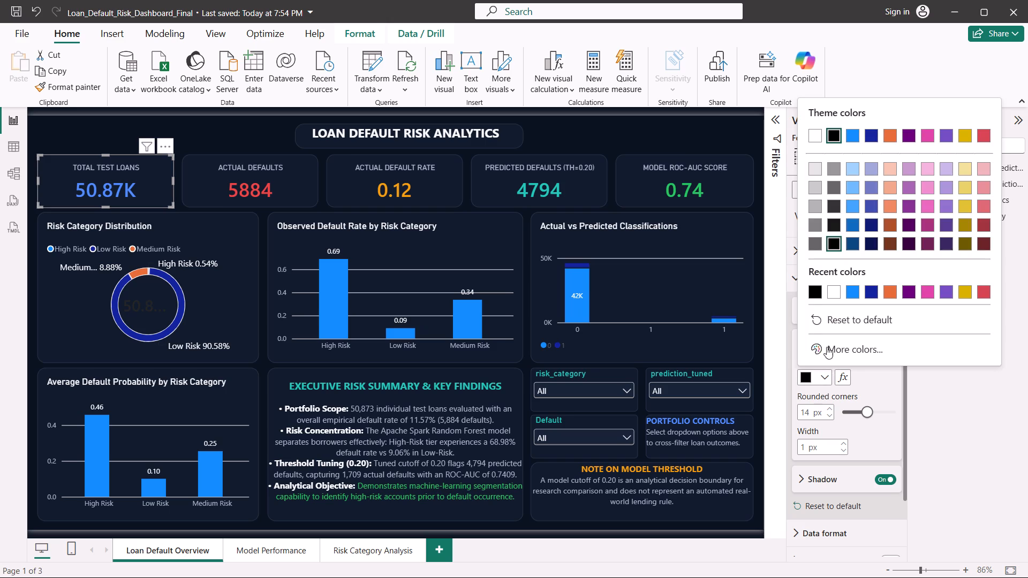
click(827, 291)
click(830, 291)
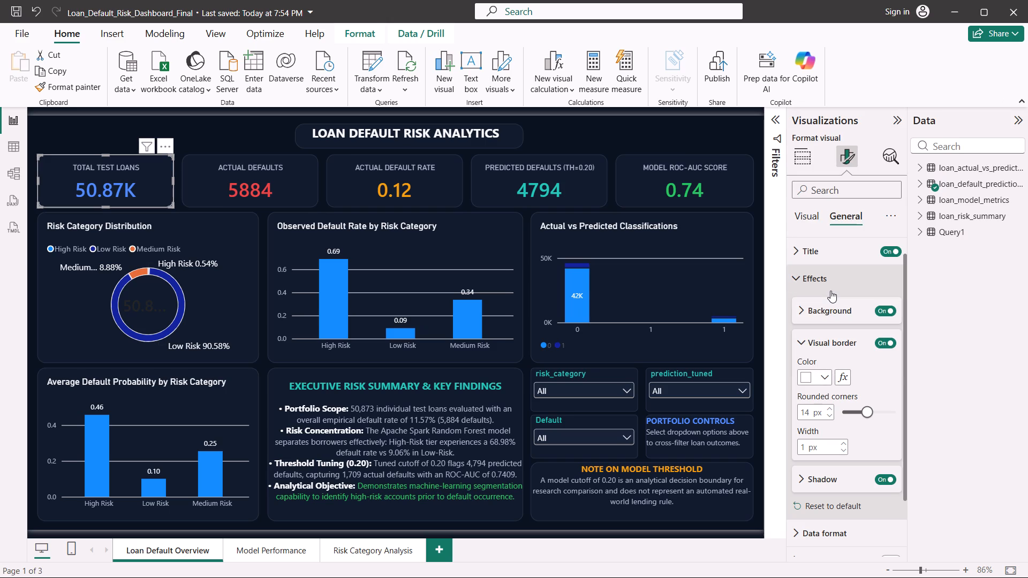
click(825, 381)
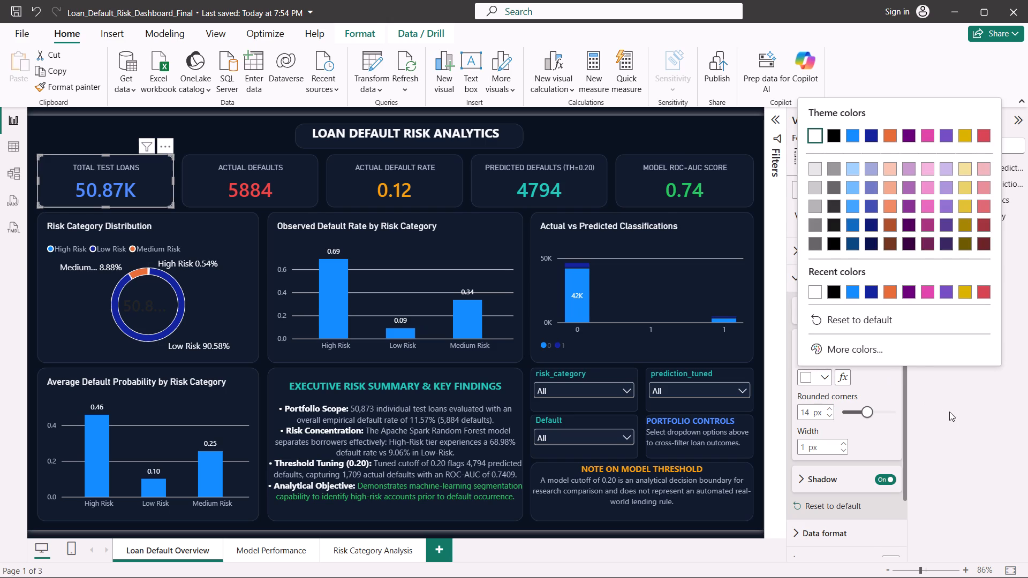
click(951, 412)
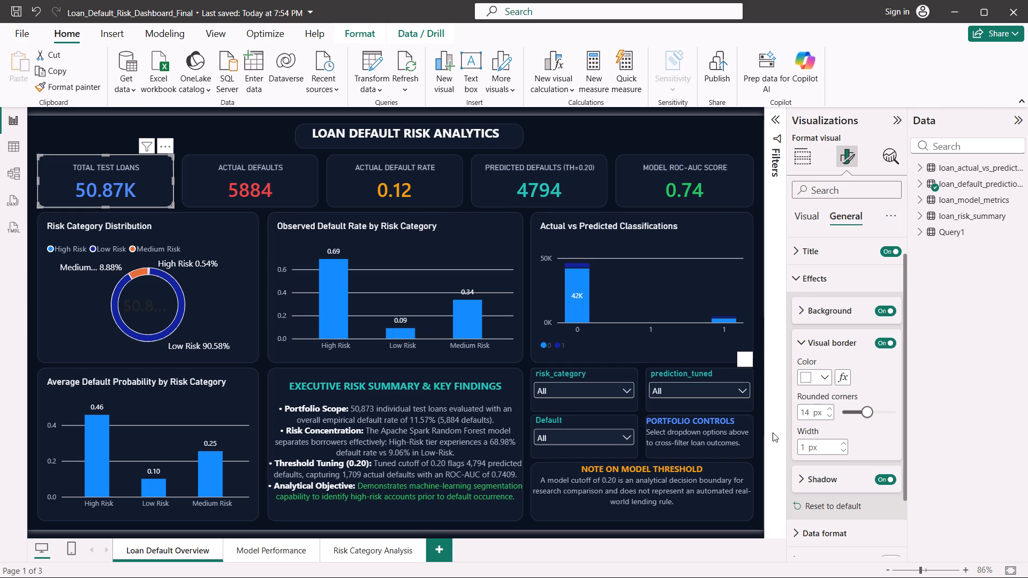
click(773, 432)
click(260, 139)
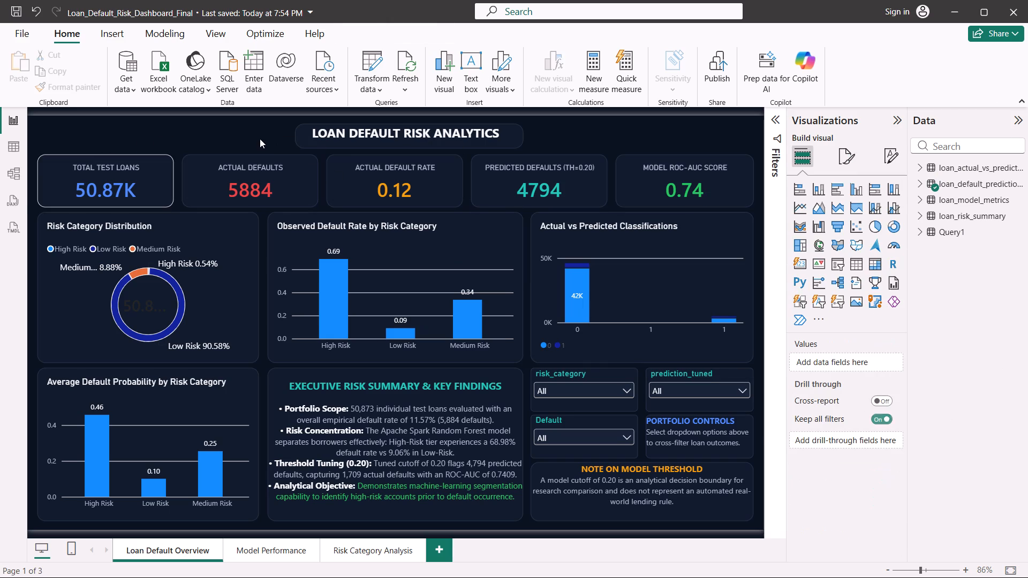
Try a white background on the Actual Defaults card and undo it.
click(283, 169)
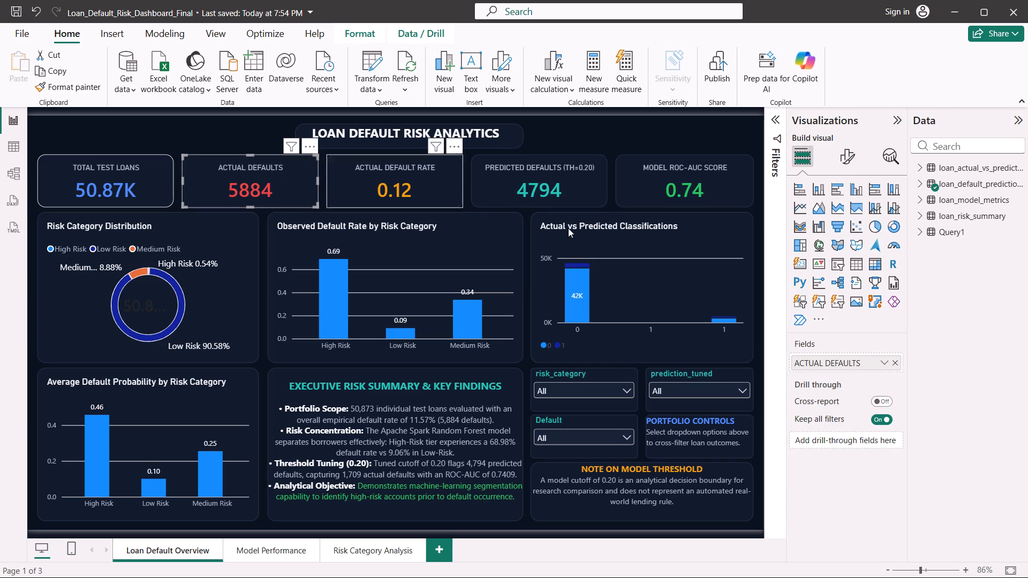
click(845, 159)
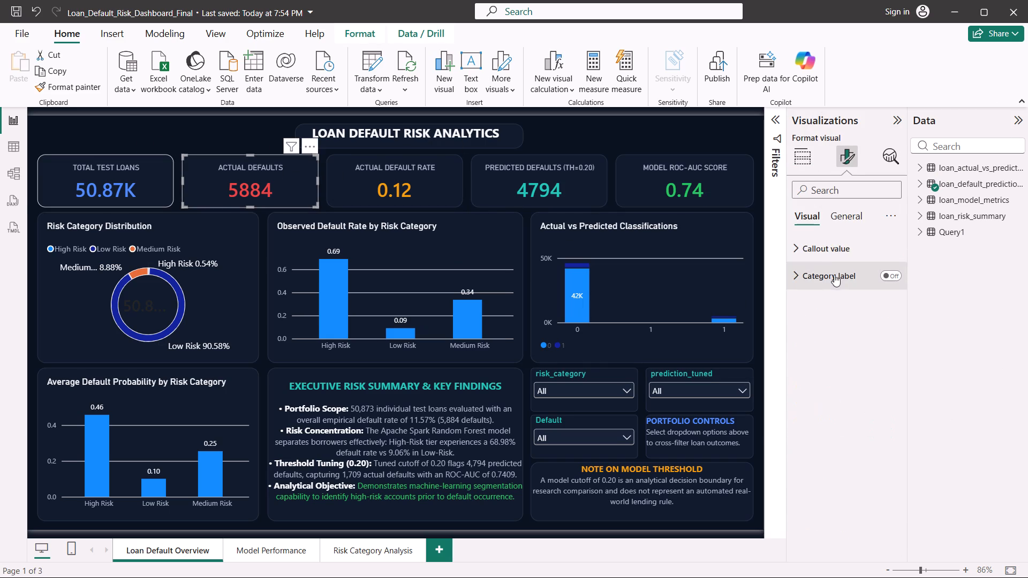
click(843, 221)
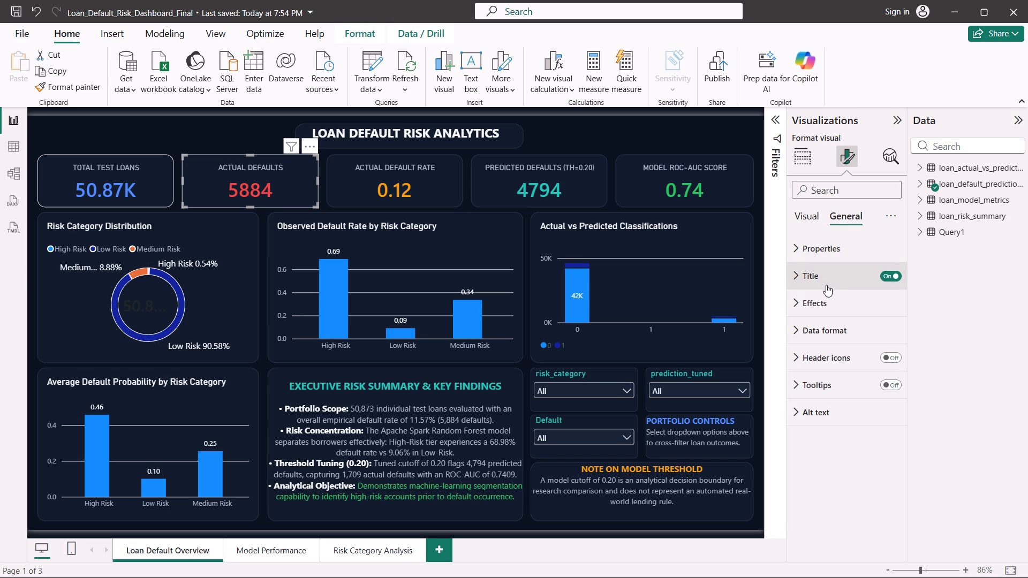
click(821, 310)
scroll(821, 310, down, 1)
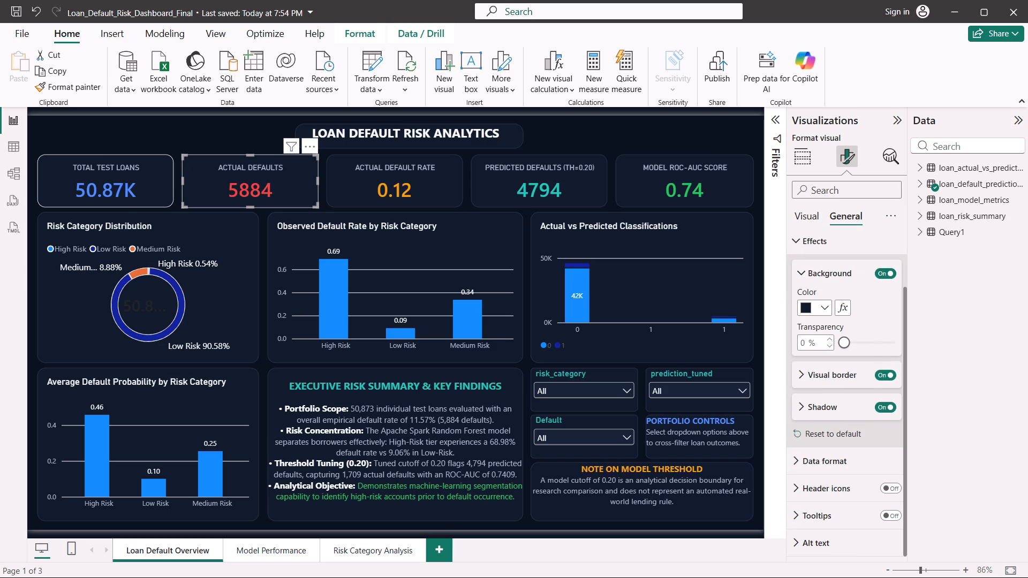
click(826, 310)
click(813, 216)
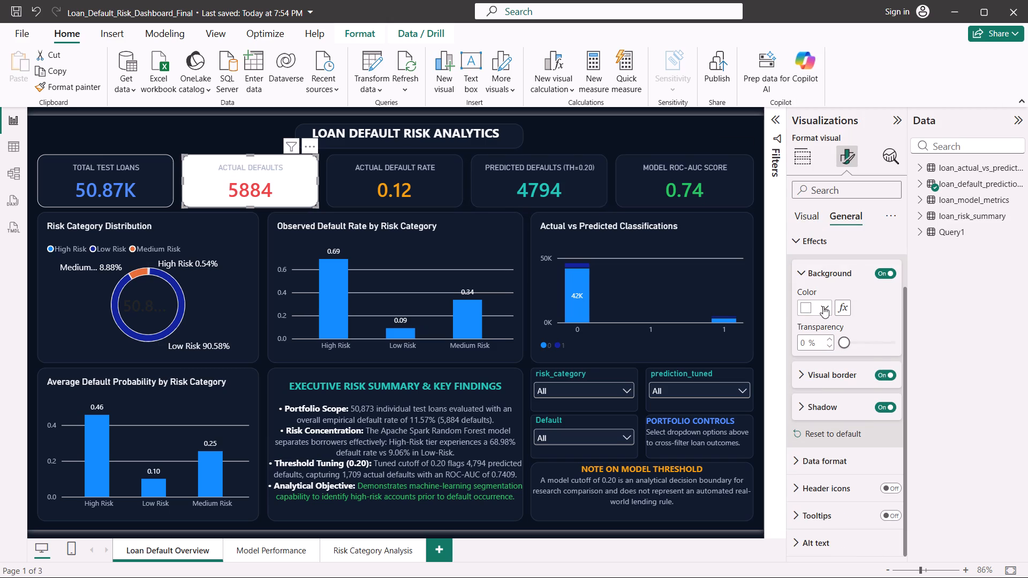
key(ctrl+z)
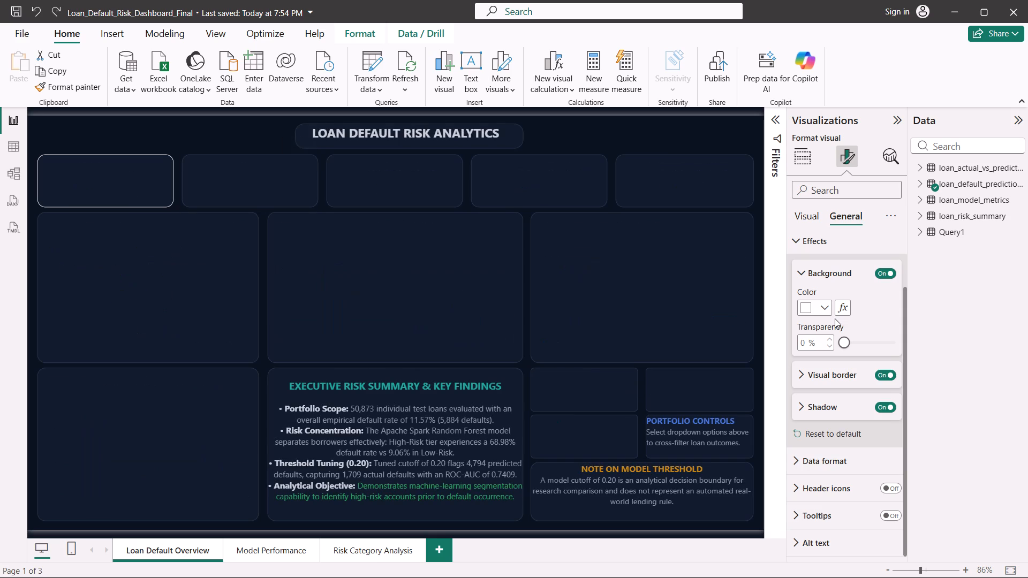
Set the Actual Defaults card's visual border colour to white.
click(837, 380)
scroll(837, 380, down, 1)
click(829, 352)
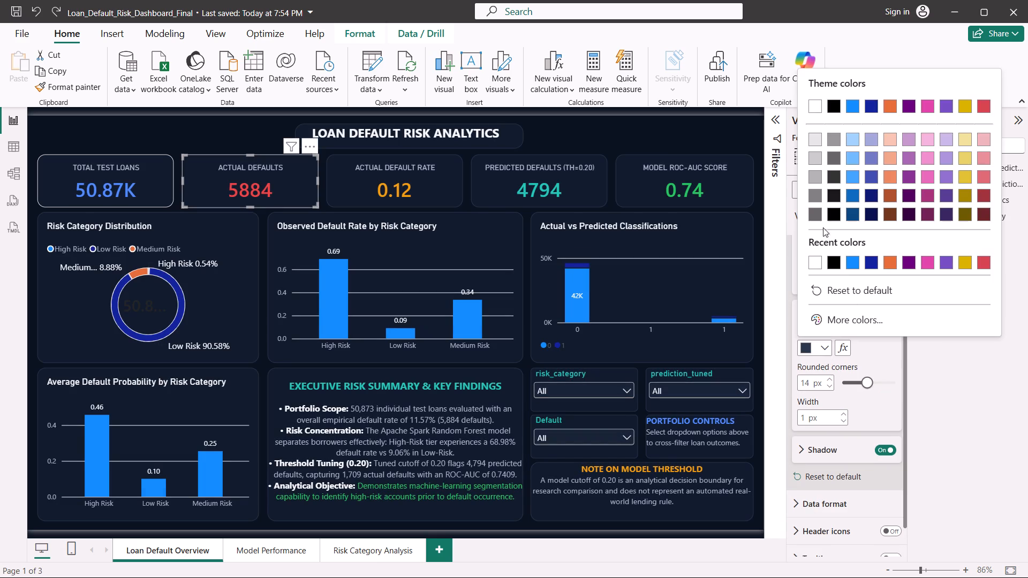
click(817, 265)
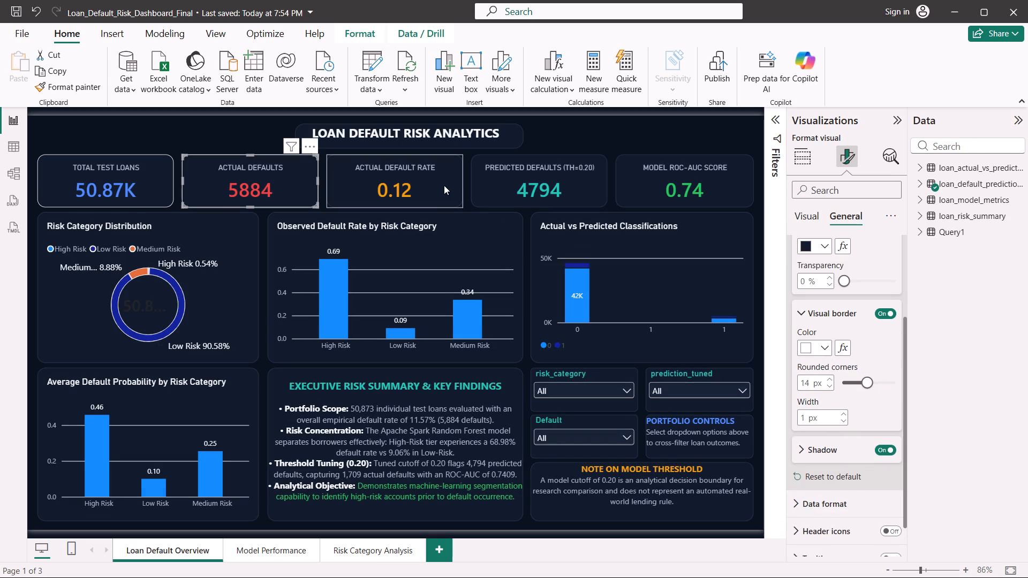
Set the border colour of the Actual Default Rate, Predicted Defaults and Model ROC-AUC Score cards to white.
click(444, 185)
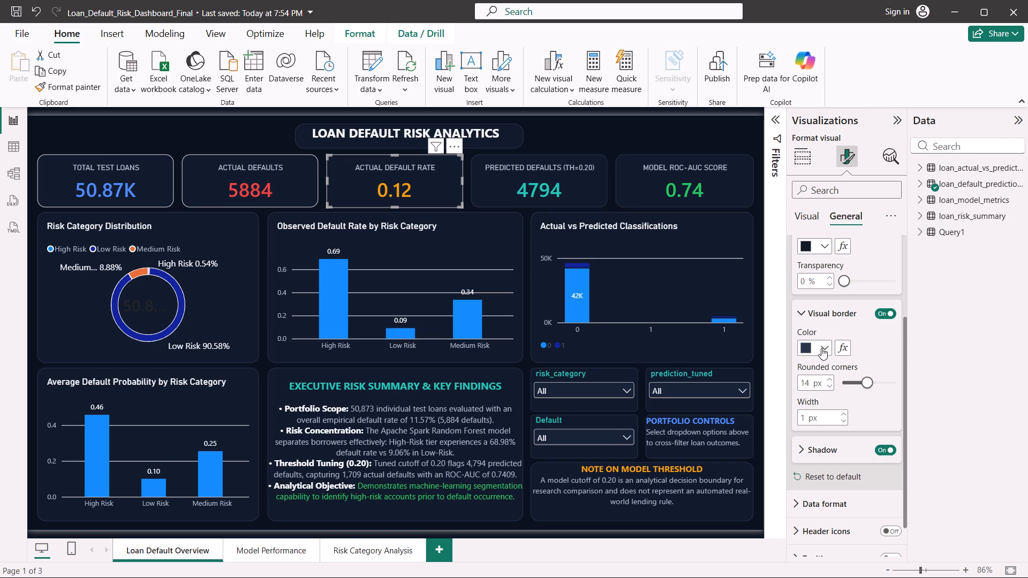
click(821, 348)
click(815, 269)
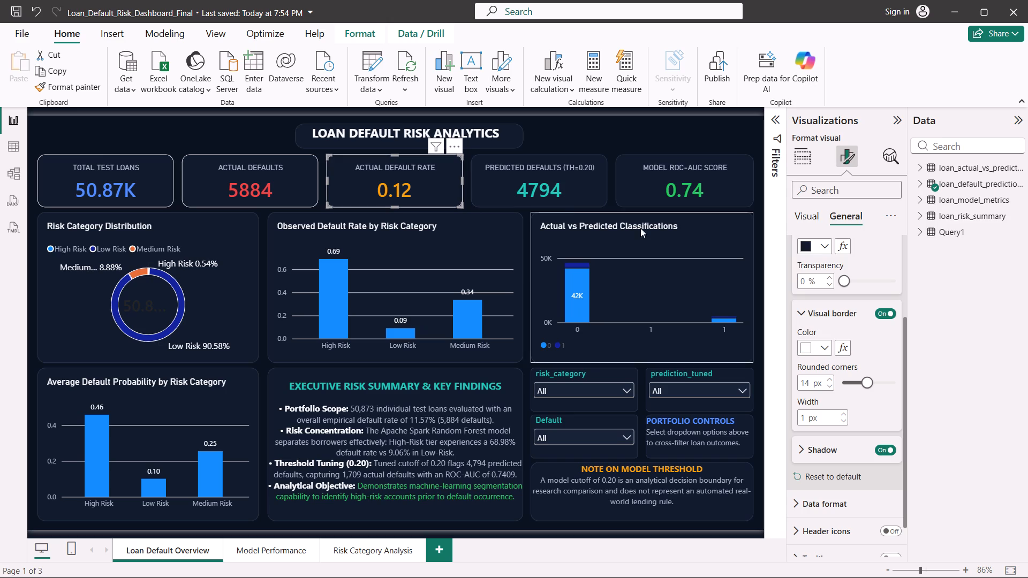
click(581, 191)
click(829, 347)
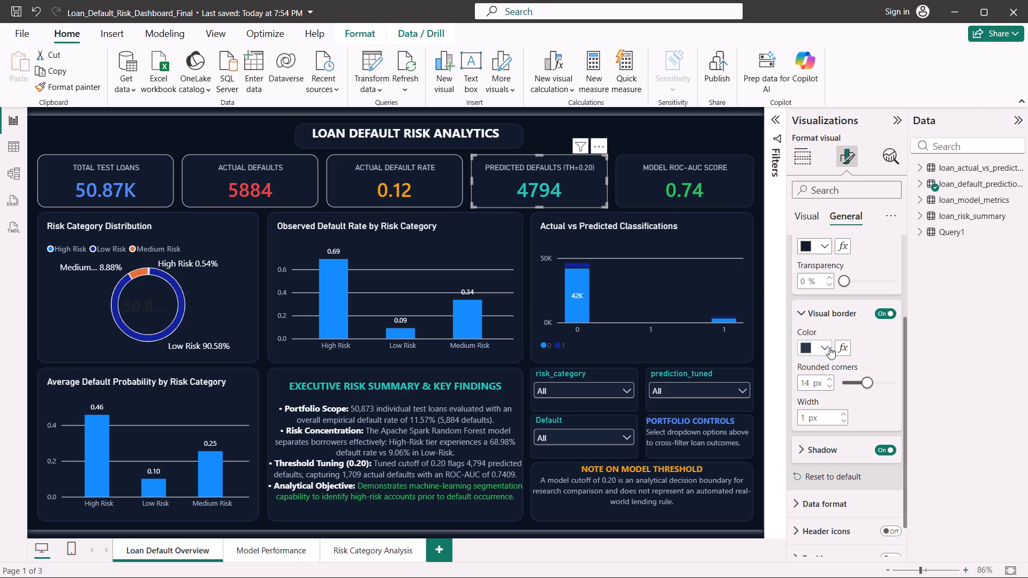
click(819, 258)
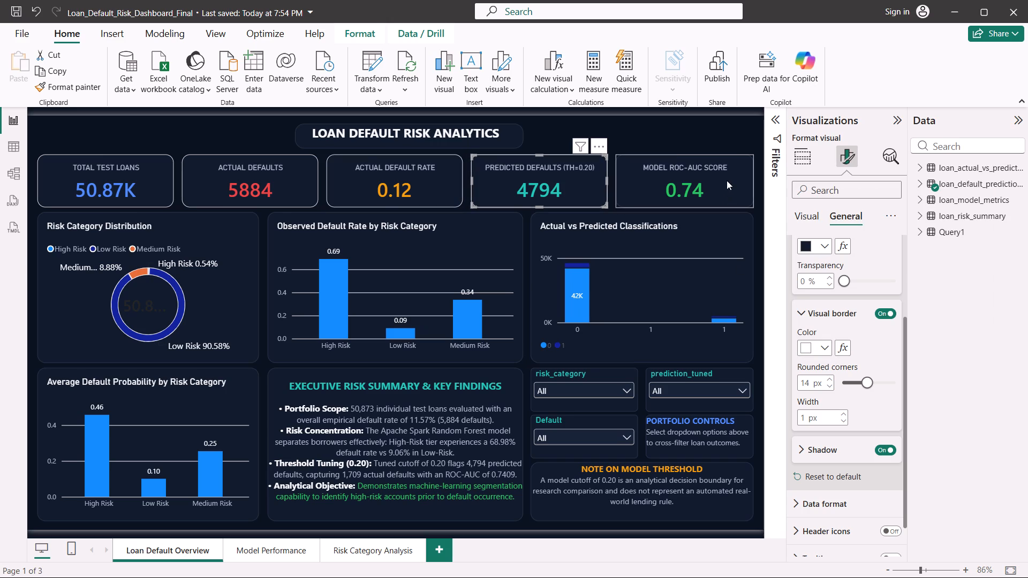
click(727, 180)
click(818, 345)
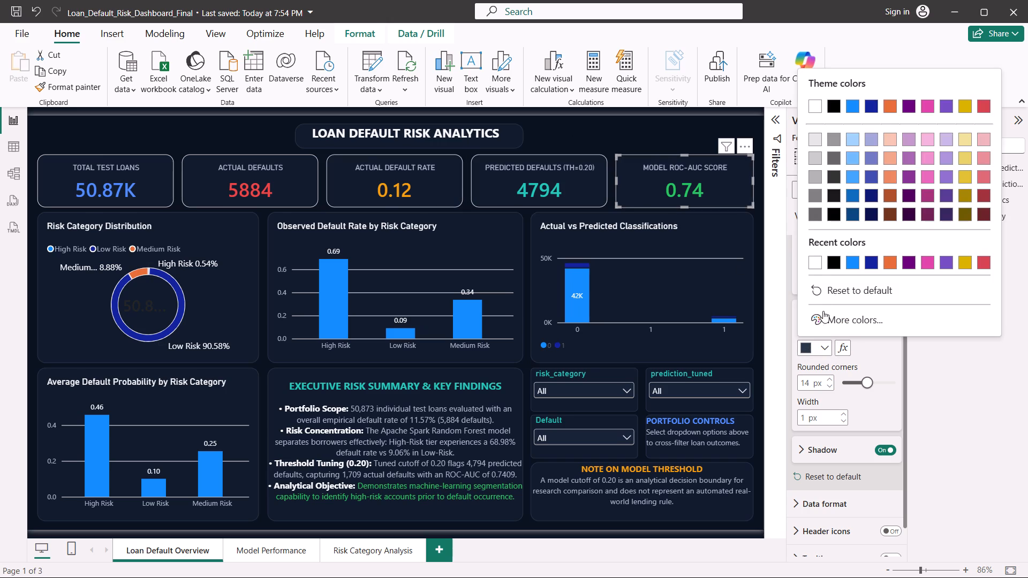
click(816, 263)
Set the border colour of the page title, model threshold note and executive summary text boxes to white.
click(505, 143)
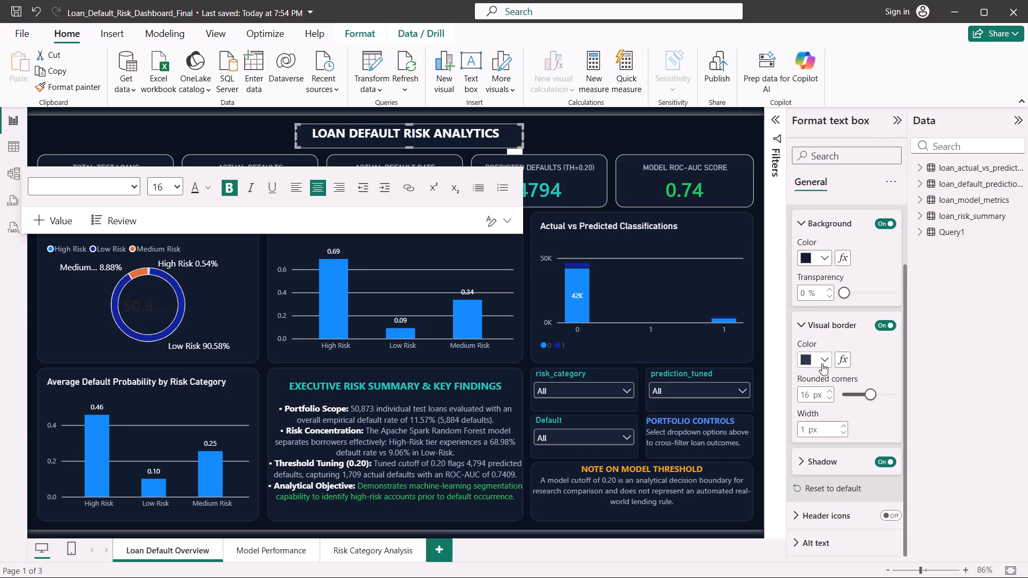
click(822, 363)
click(815, 273)
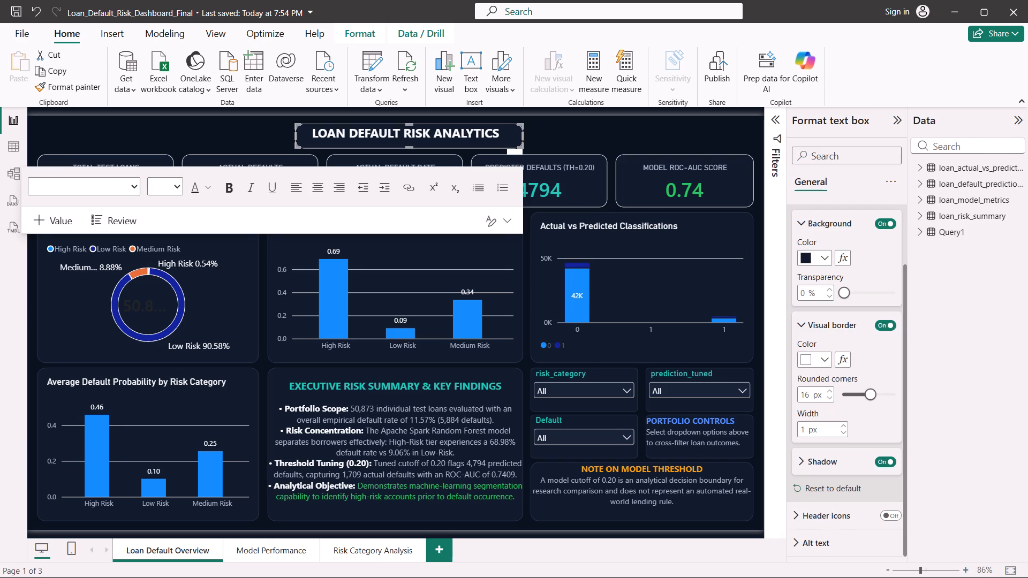
click(731, 513)
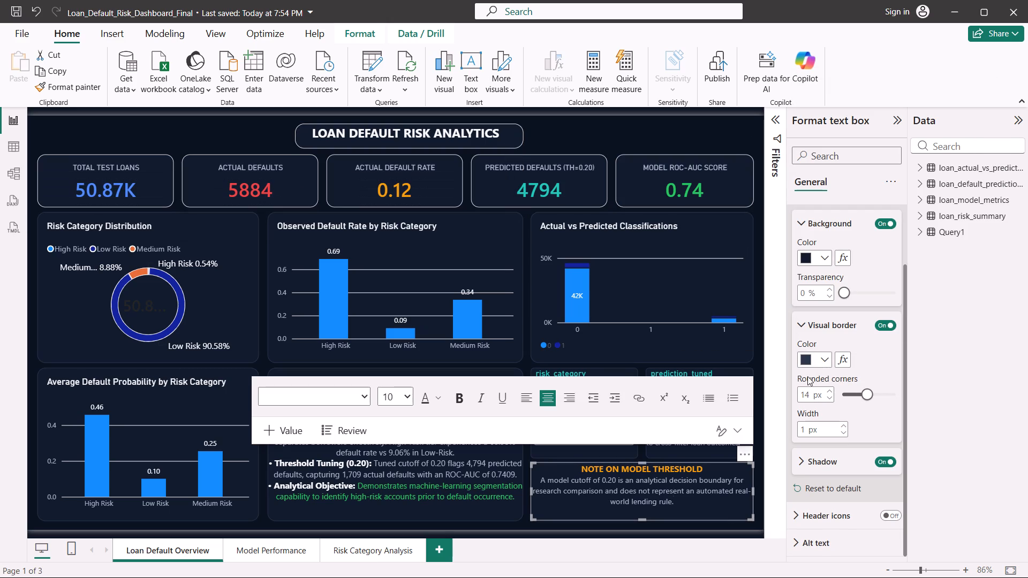
click(823, 363)
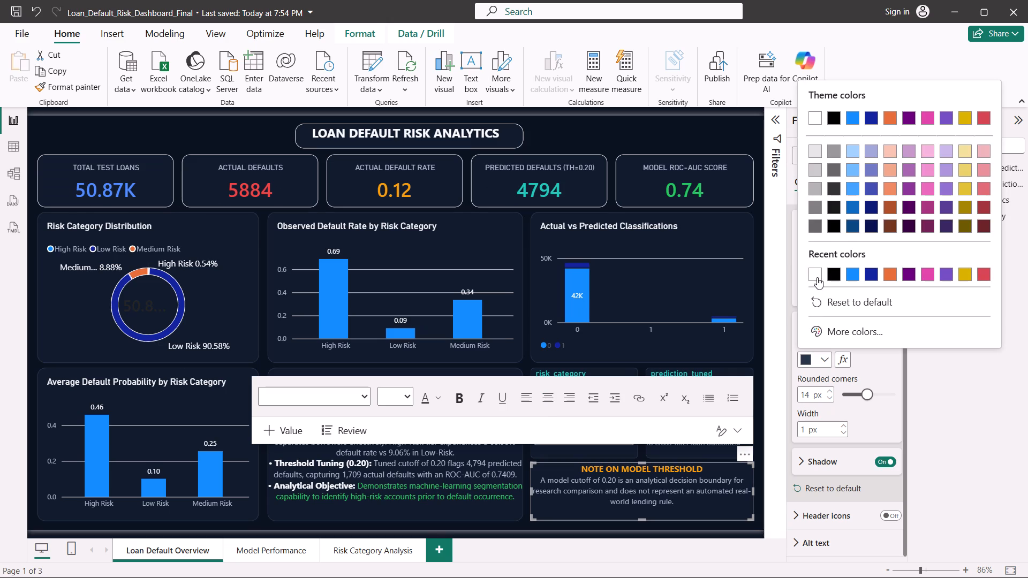
click(817, 277)
click(492, 505)
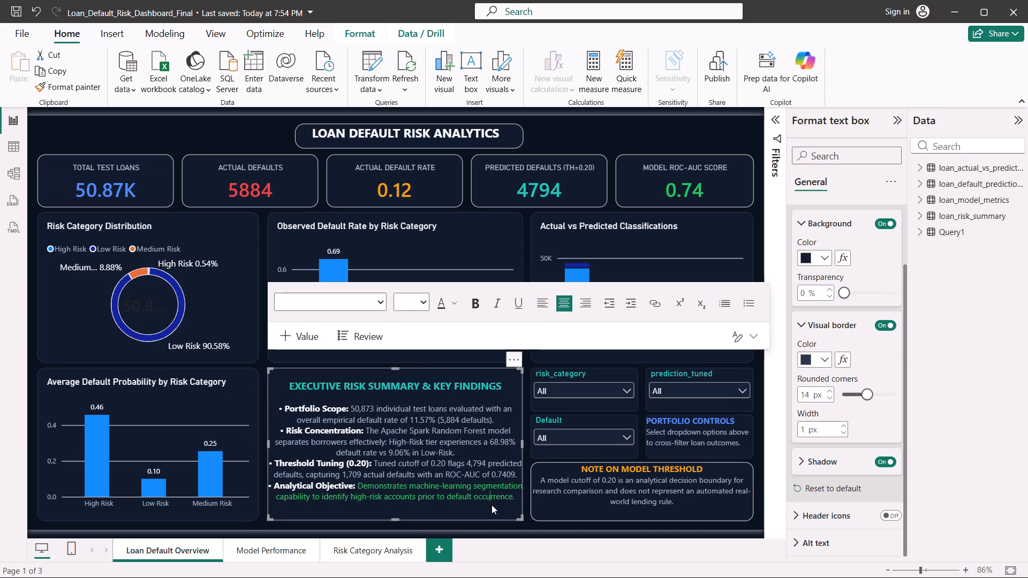
click(823, 354)
click(814, 268)
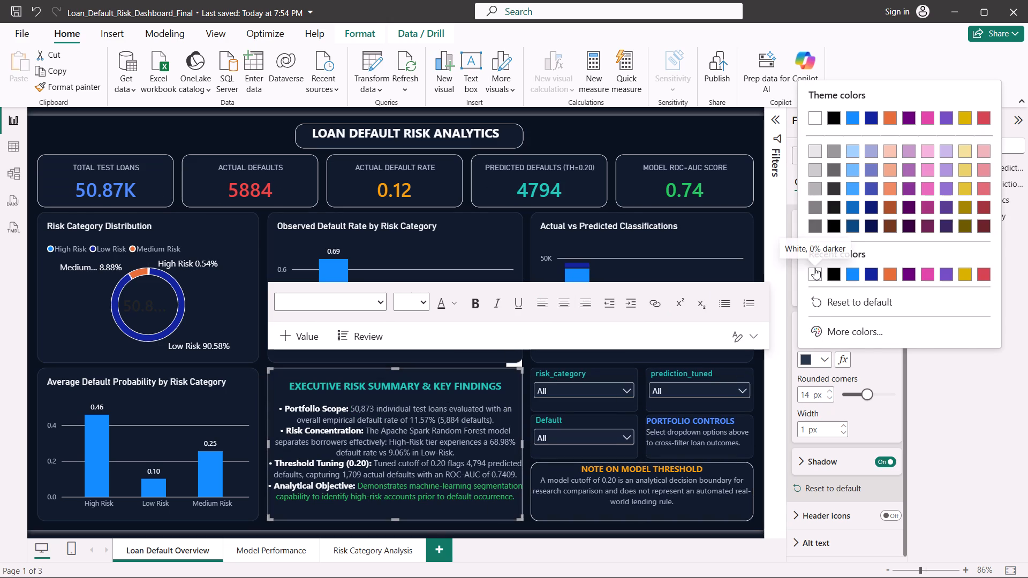
Set the border colour of all four charts on the Loan Default Overview page to white, starting with Average Default Probability by Risk Category.
click(226, 392)
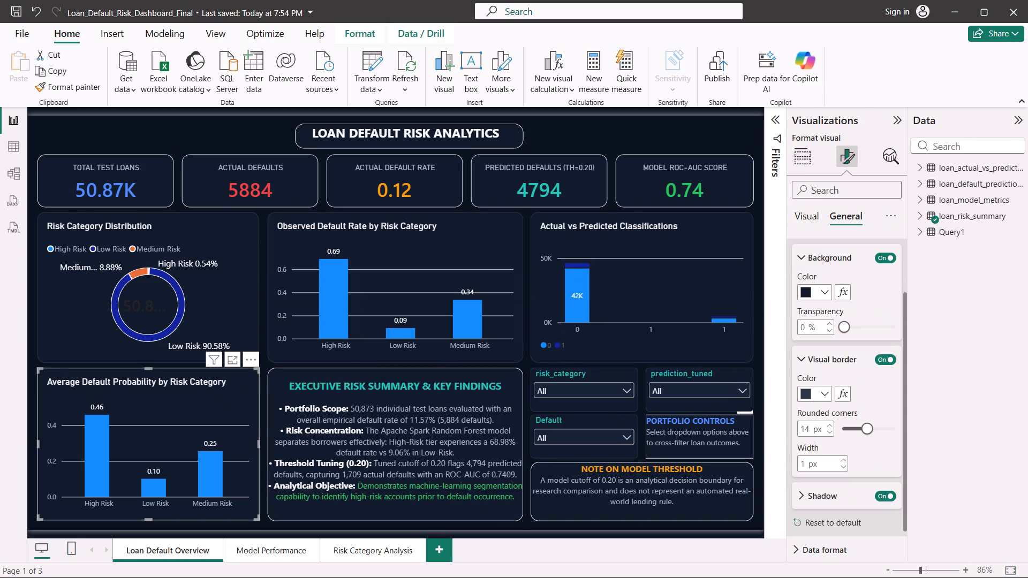
click(818, 397)
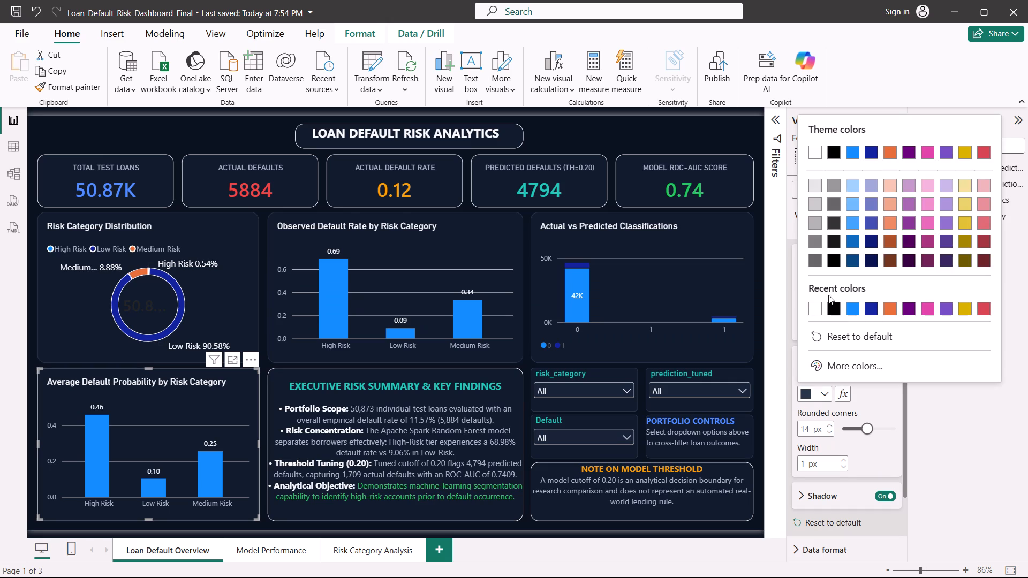
click(818, 303)
click(802, 258)
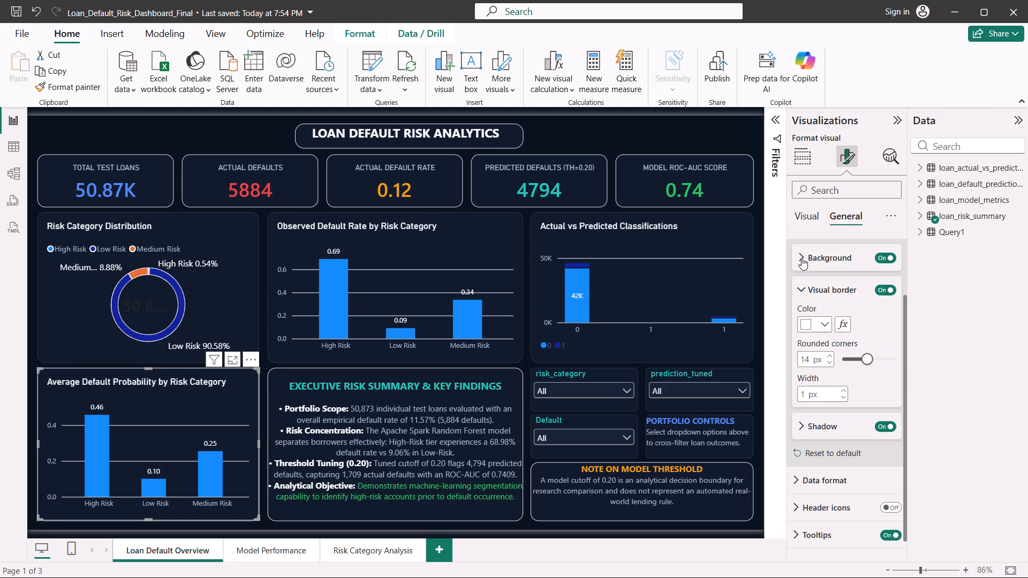
click(733, 238)
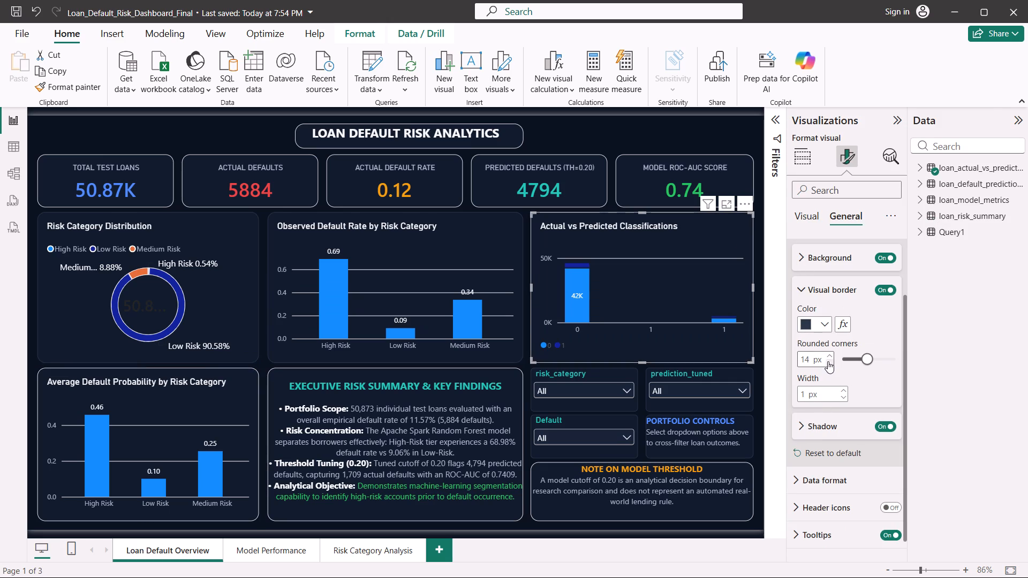
click(822, 325)
click(813, 244)
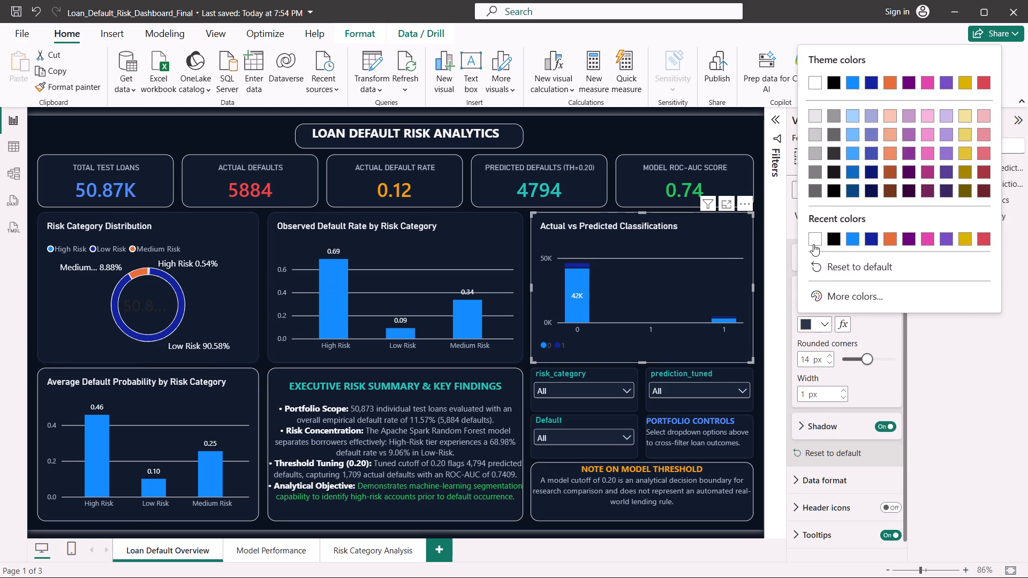
click(503, 228)
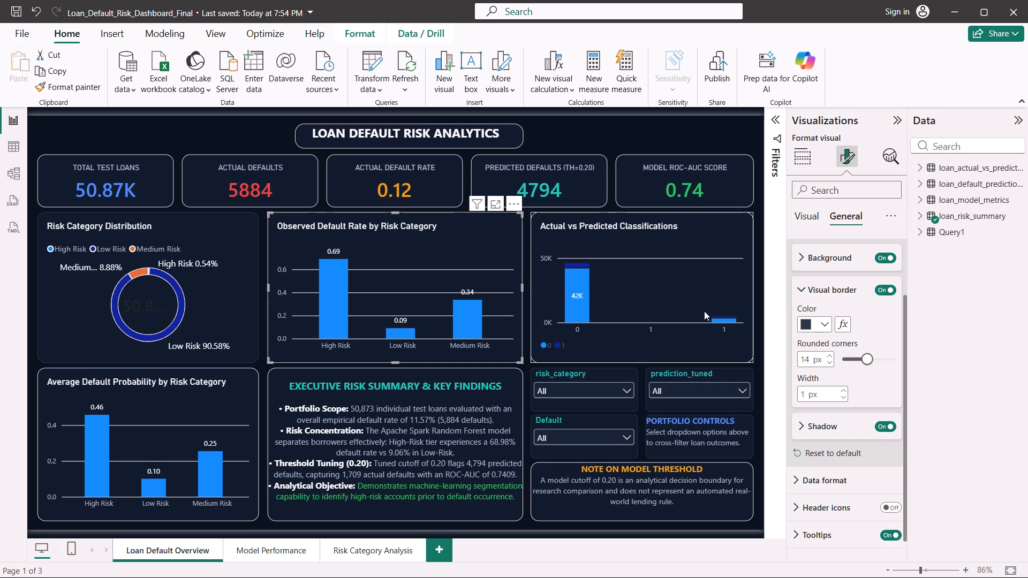
click(822, 324)
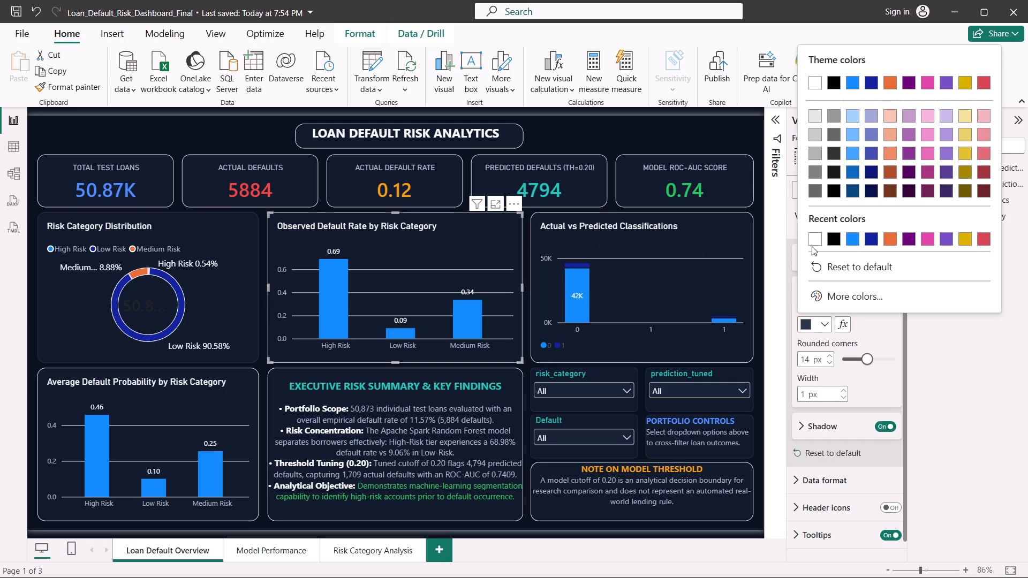
click(812, 244)
click(229, 228)
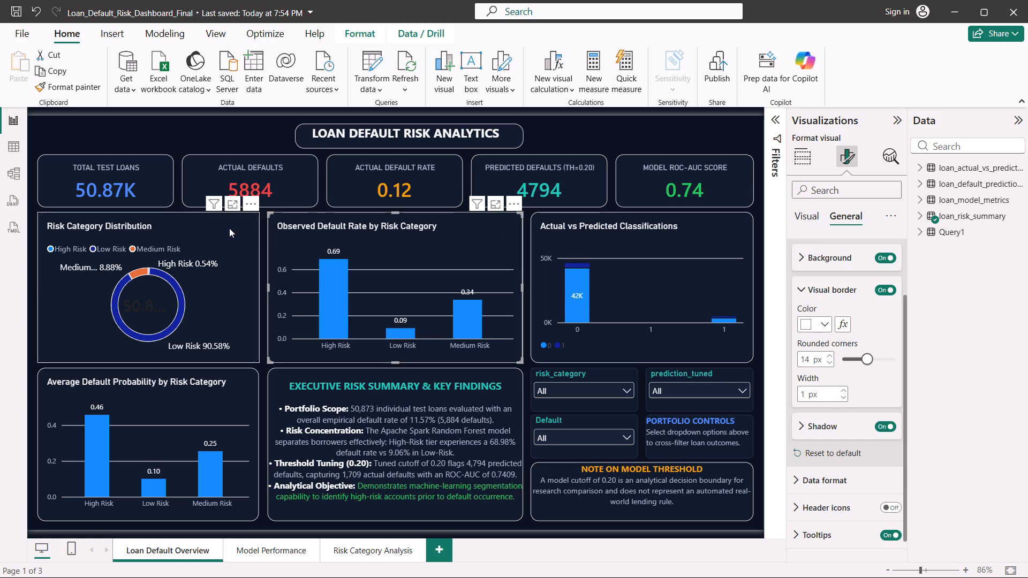
click(828, 326)
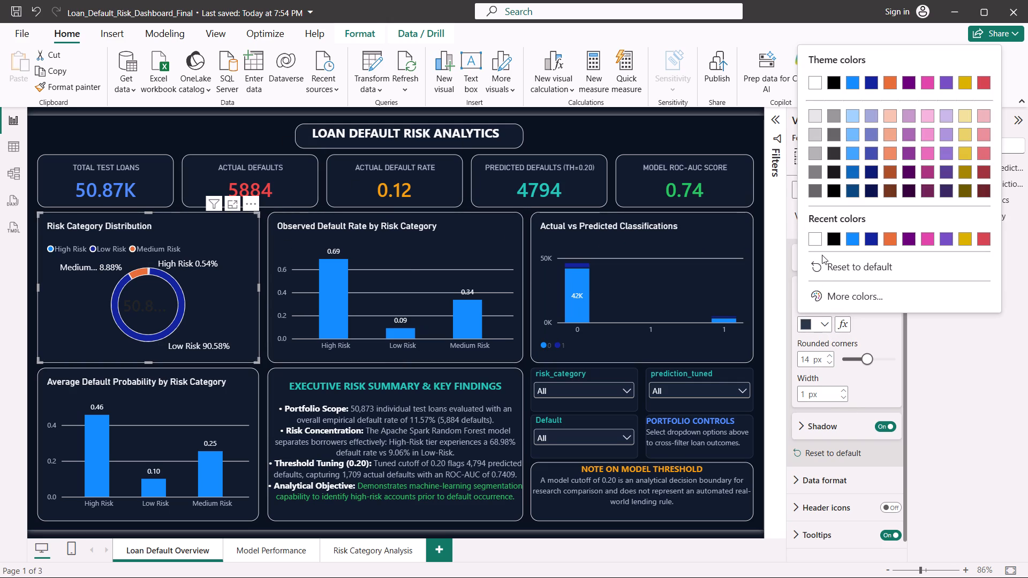
click(819, 240)
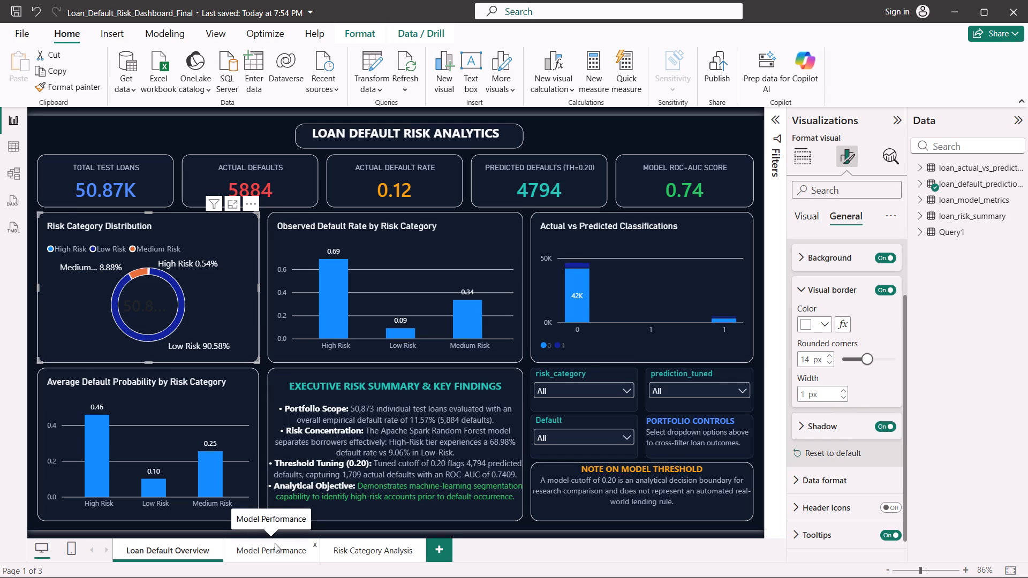
On the Model Performance page, set the border colour of the page title and Decision Threshold 0.20 rationale text boxes to white.
click(277, 556)
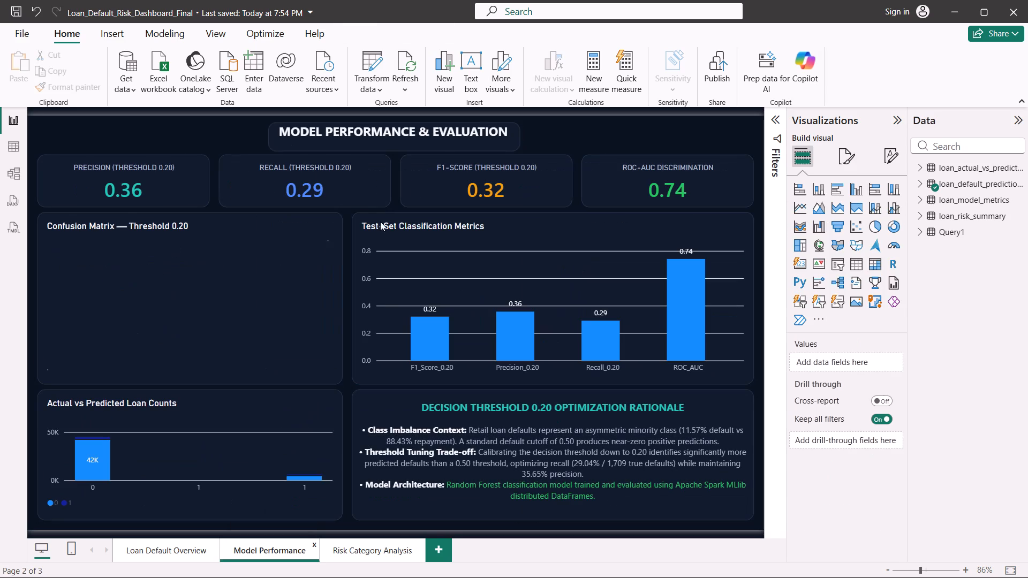
click(473, 144)
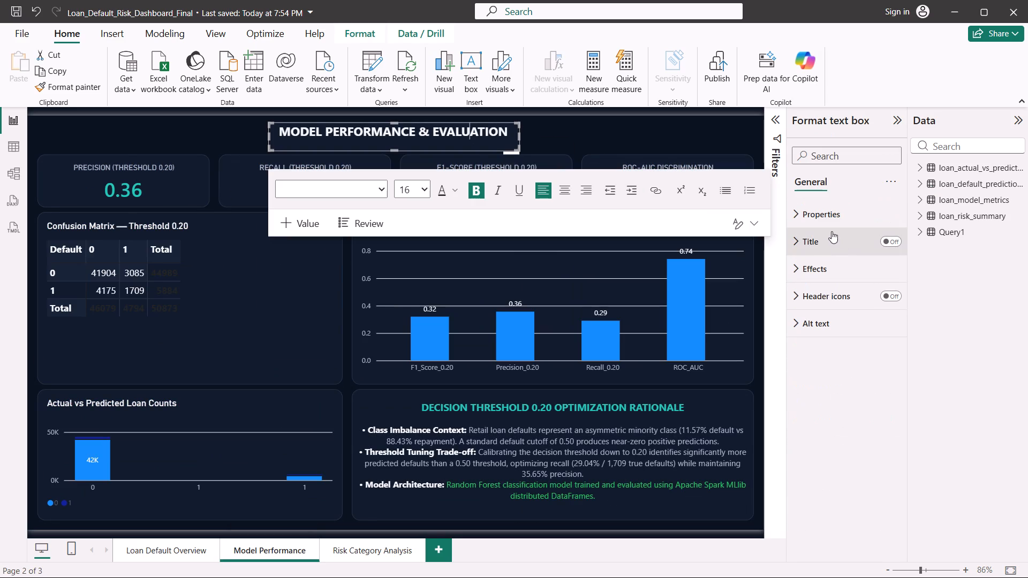
click(817, 271)
scroll(817, 271, down, 1)
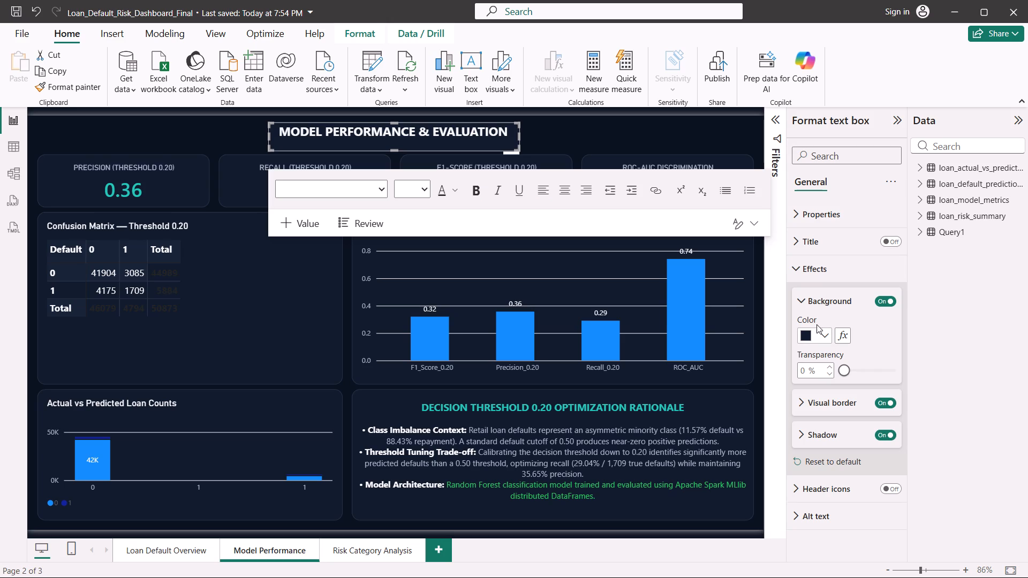
click(829, 401)
scroll(829, 401, down, 1)
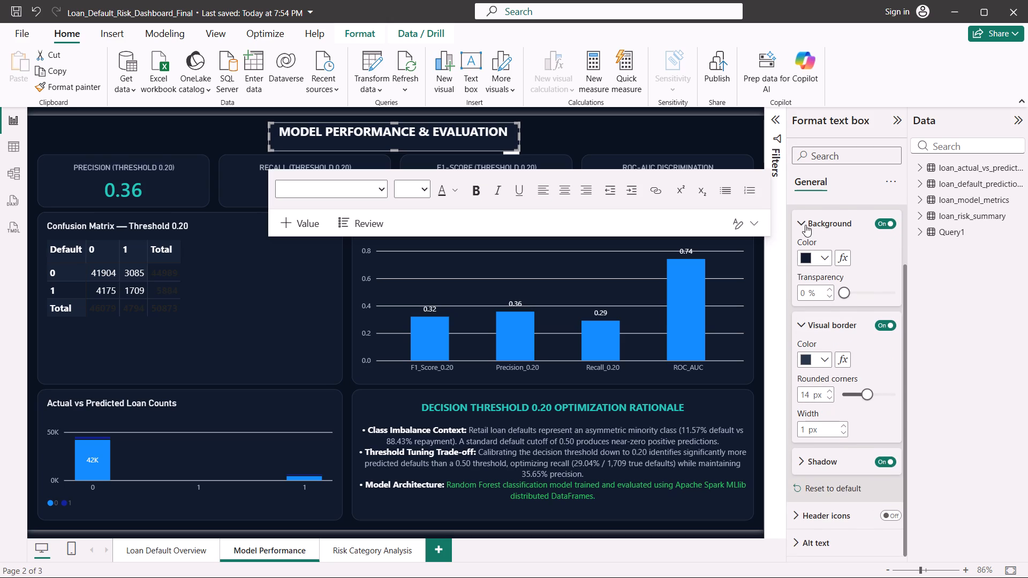
click(805, 225)
click(826, 360)
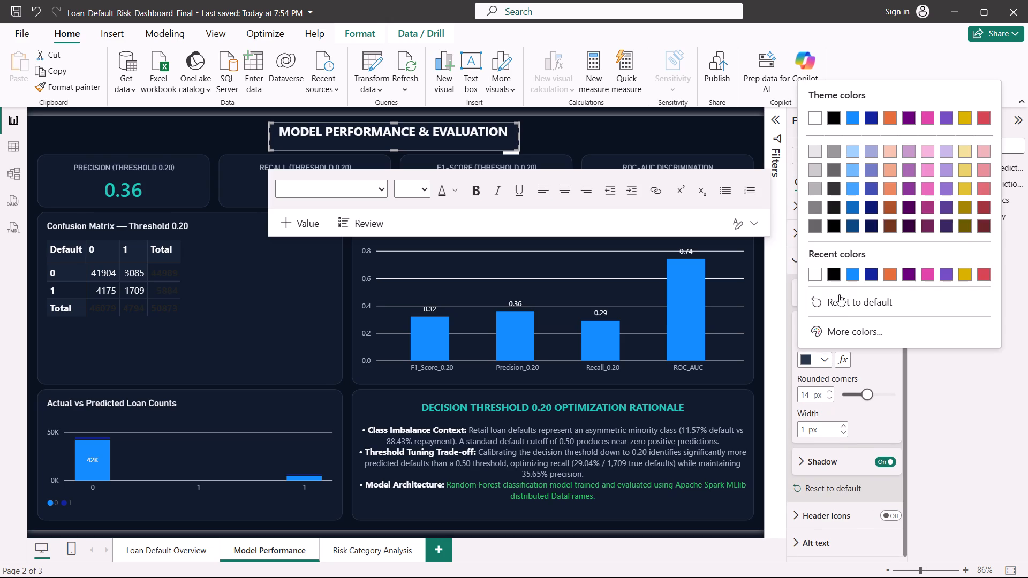
click(811, 264)
click(812, 270)
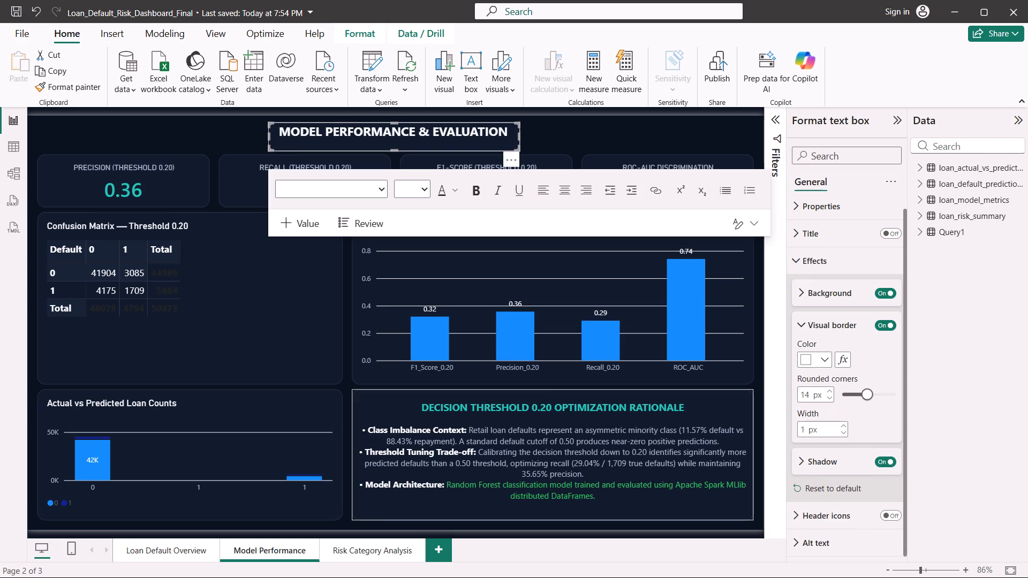
click(734, 419)
click(819, 364)
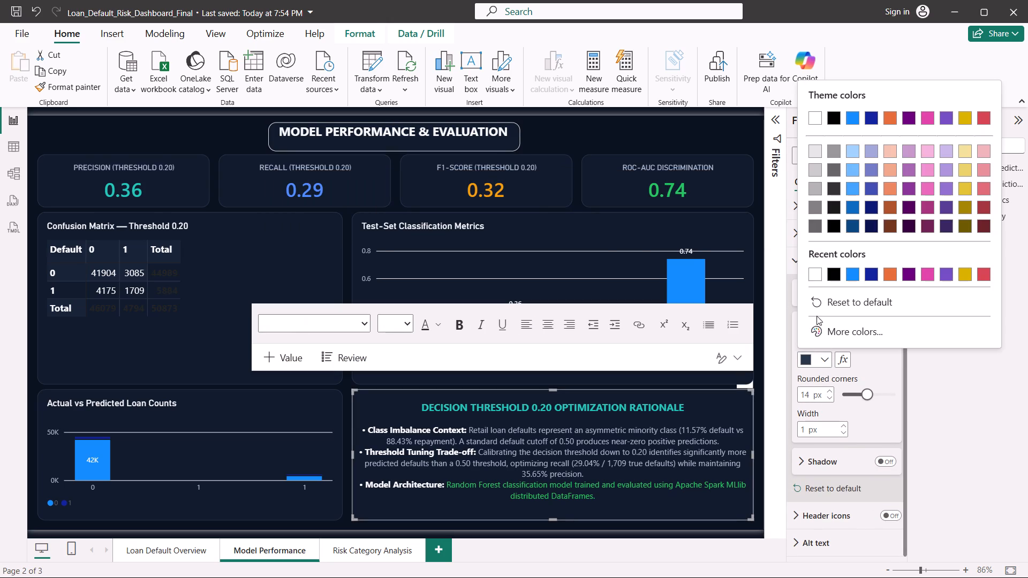
click(811, 271)
Set the border colour of the Test-Set Classification Metrics chart, Confusion Matrix and Actual vs Predicted Loan Counts chart to white.
click(732, 242)
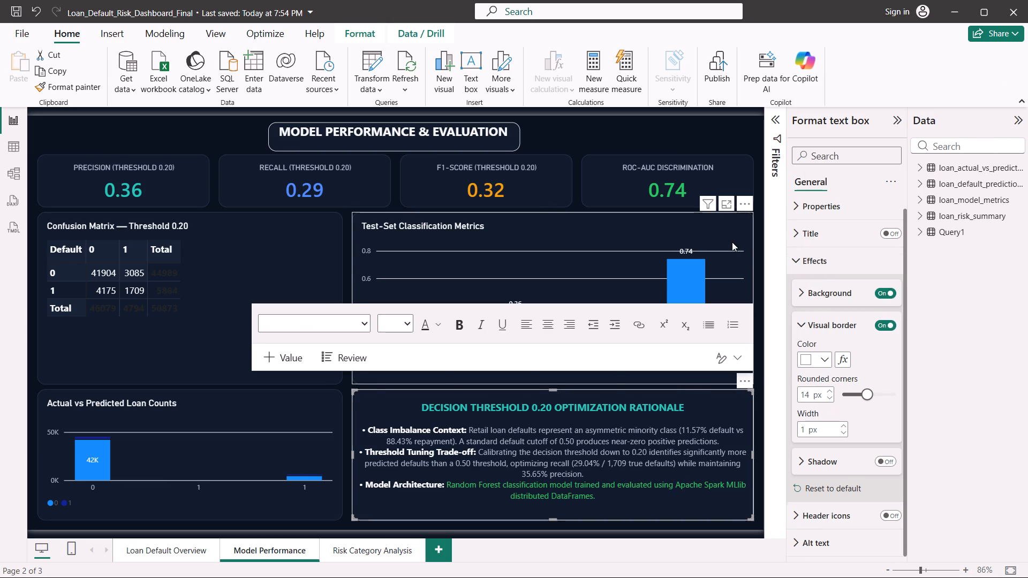
click(844, 208)
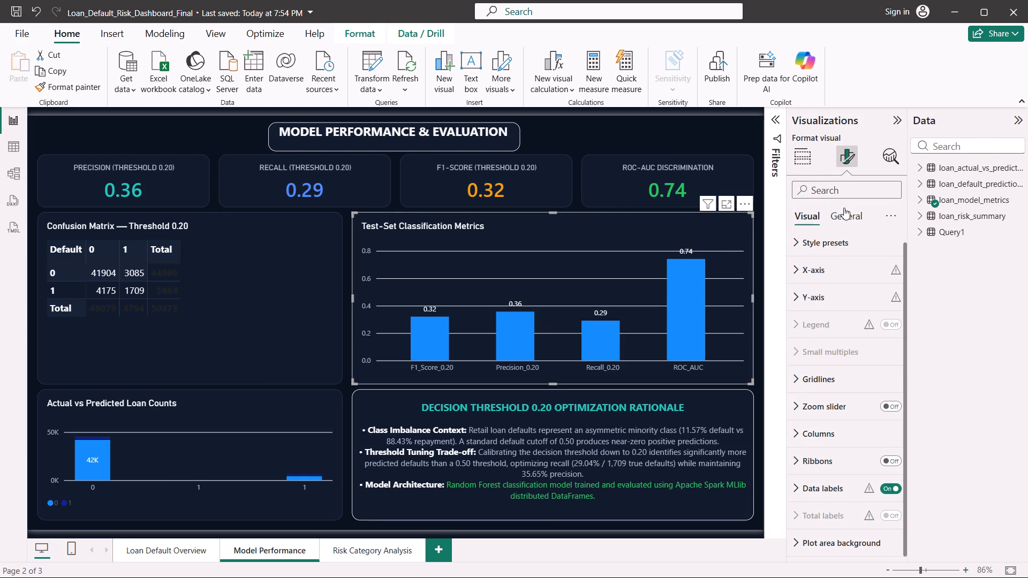
scroll(844, 208, down, 2)
click(828, 404)
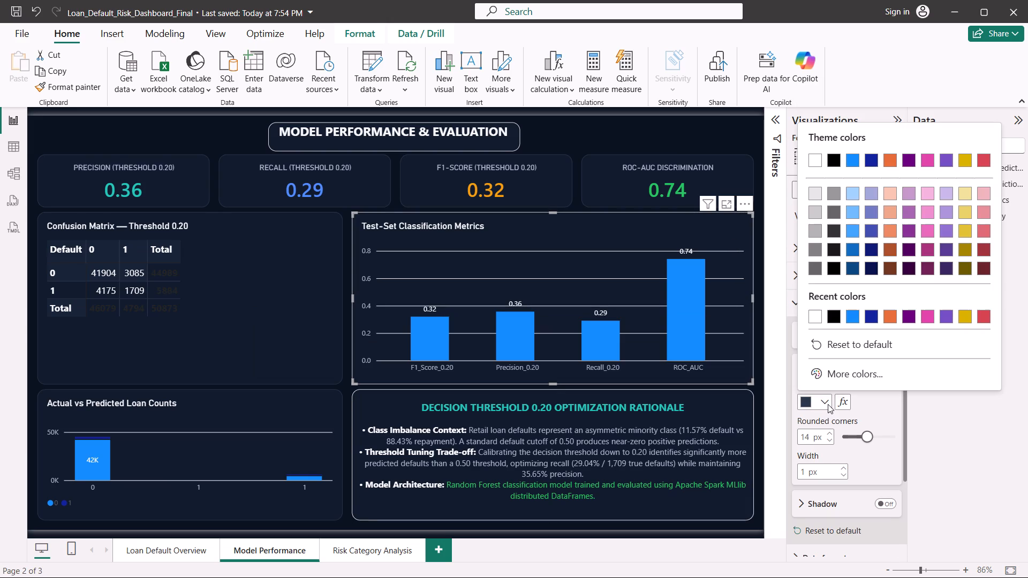
click(817, 320)
click(326, 267)
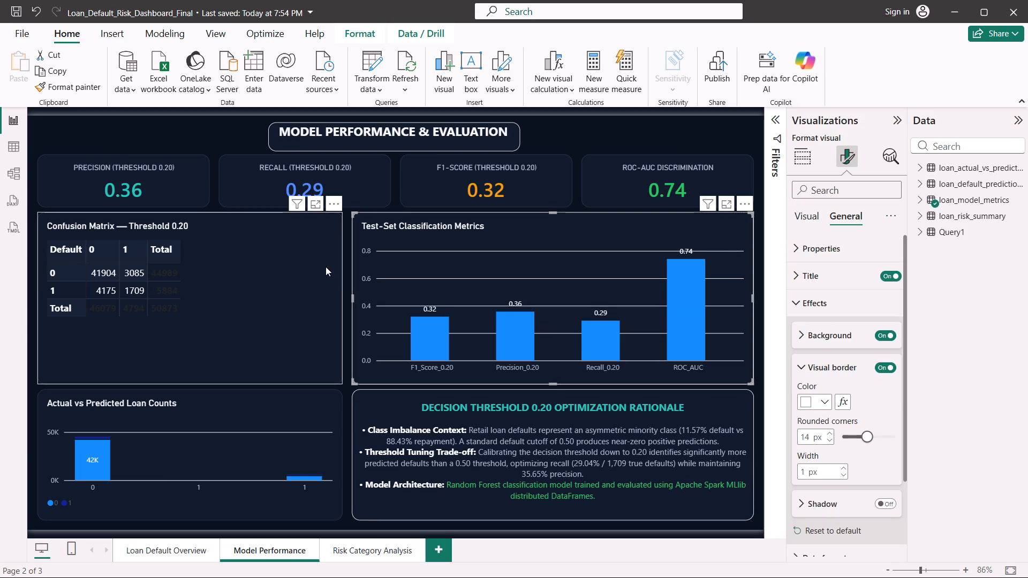
click(823, 405)
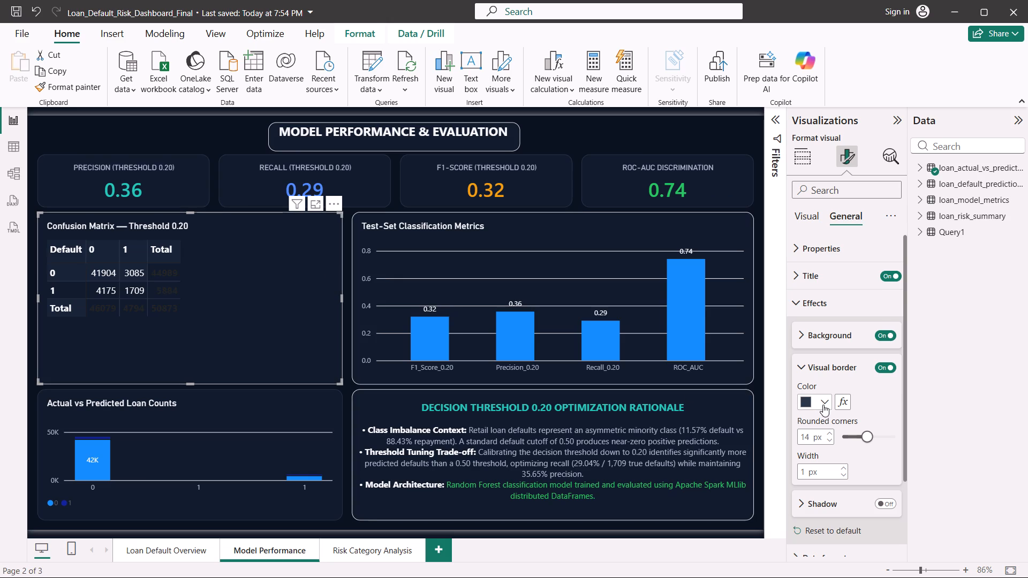
click(816, 313)
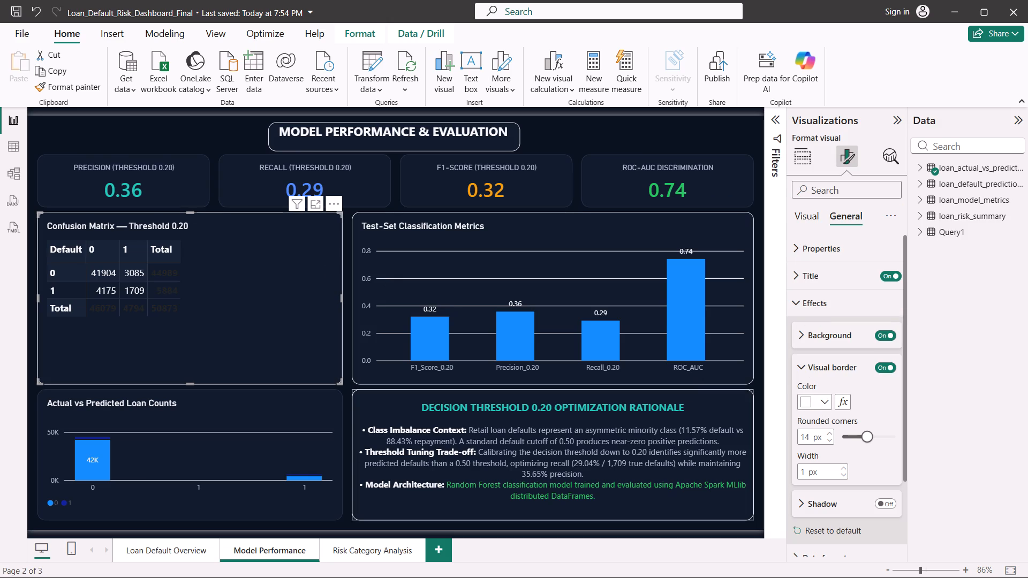
click(330, 425)
click(819, 403)
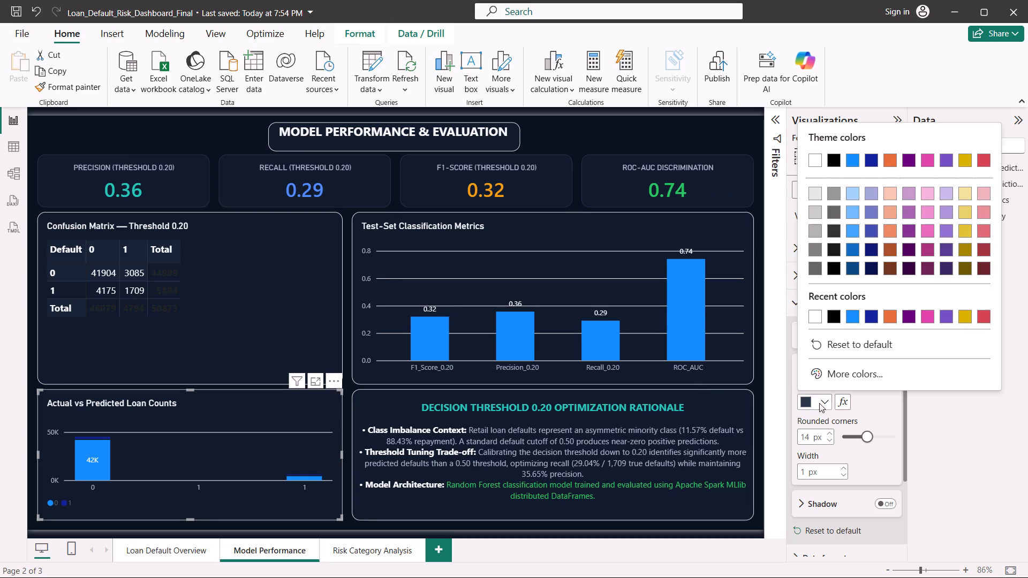
click(817, 312)
Set the border colour of the ROC-AUC Discrimination, F1-Score, Recall and Precision cards to white.
click(708, 195)
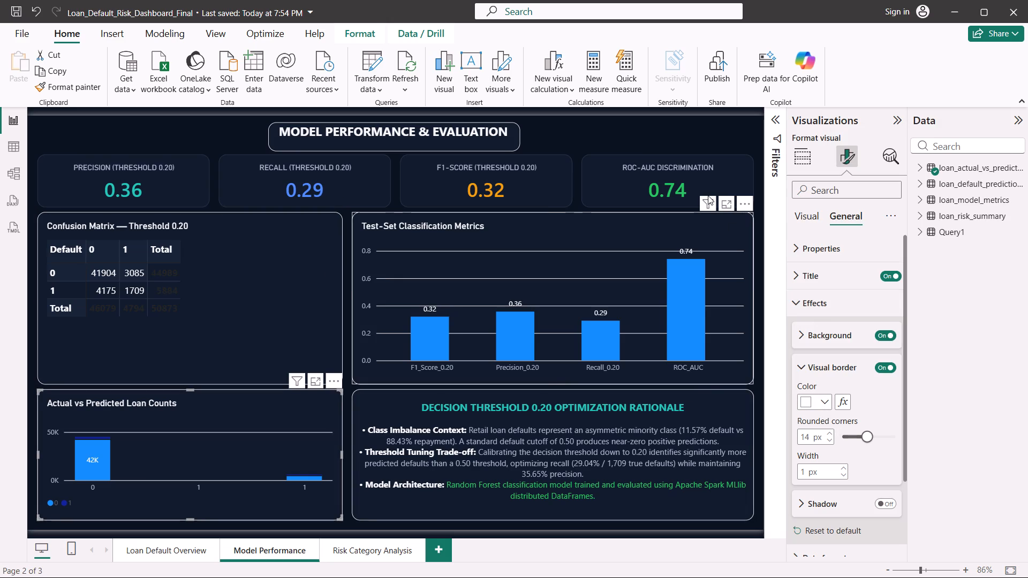
click(716, 177)
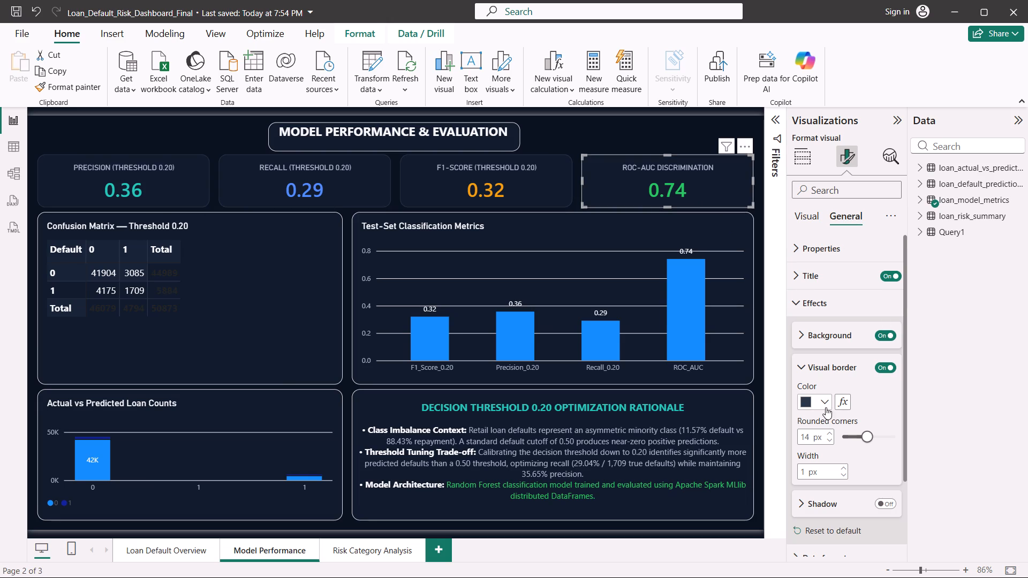
click(827, 405)
click(815, 324)
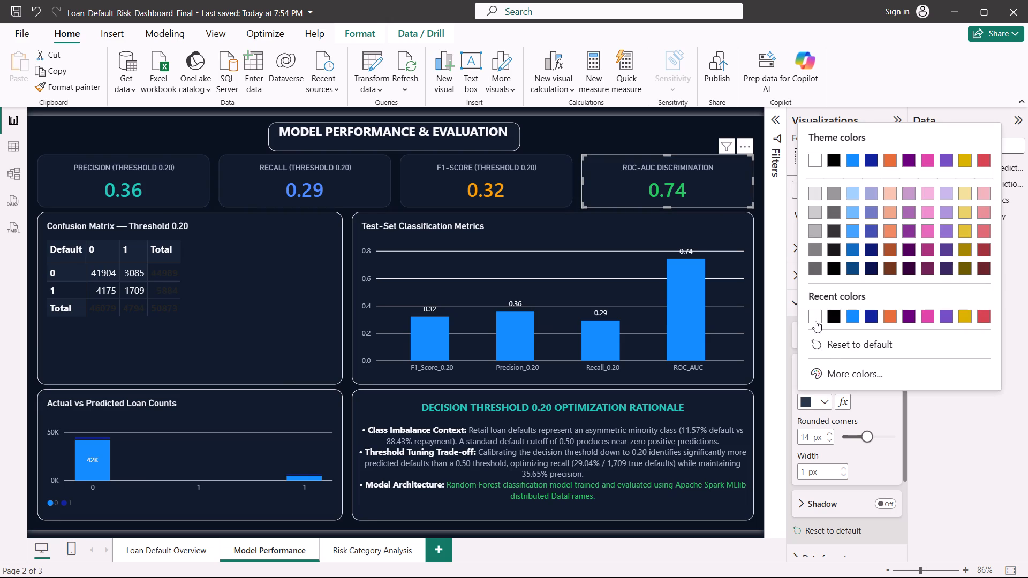
click(815, 321)
click(538, 197)
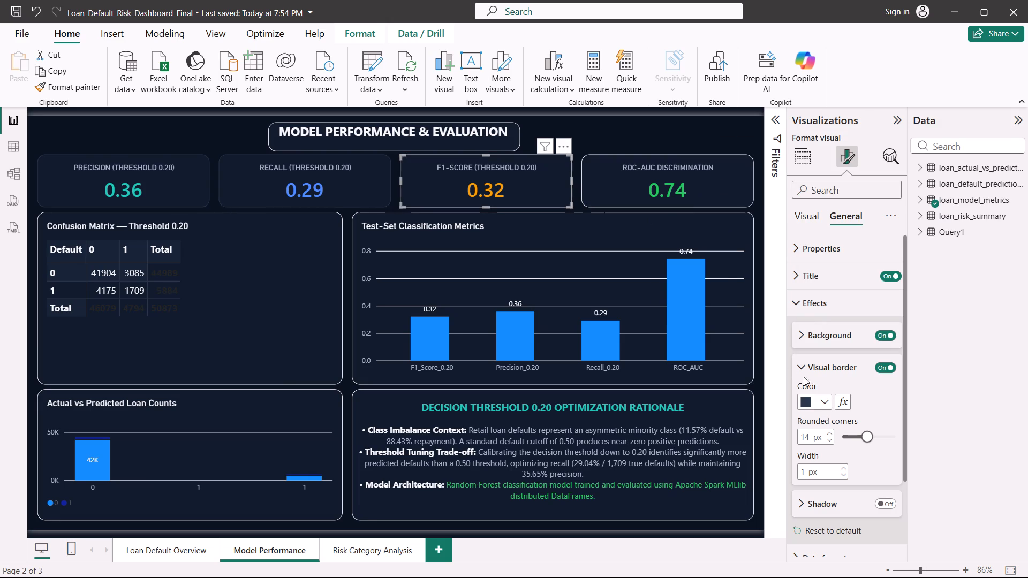
click(823, 398)
click(812, 318)
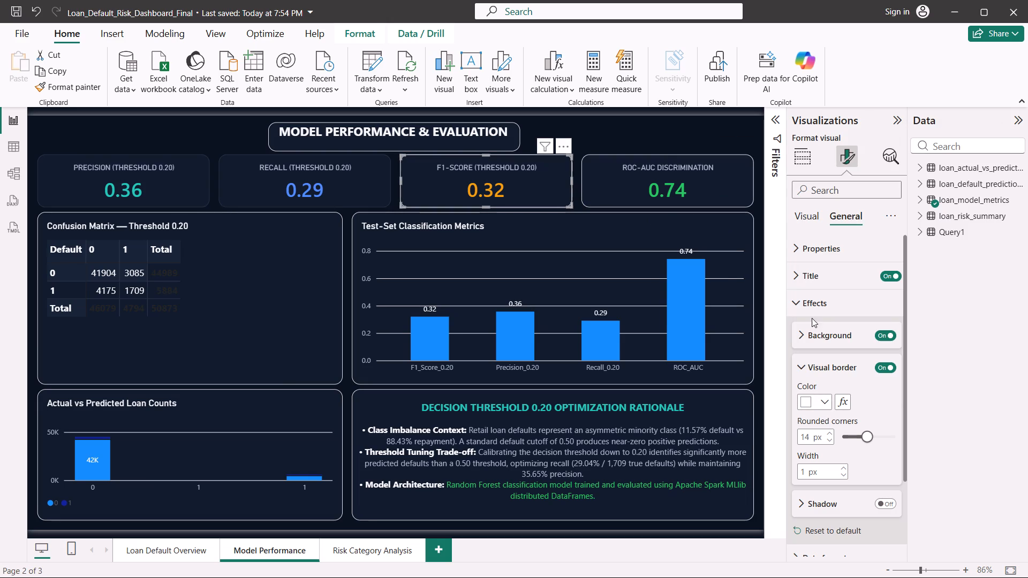
click(352, 181)
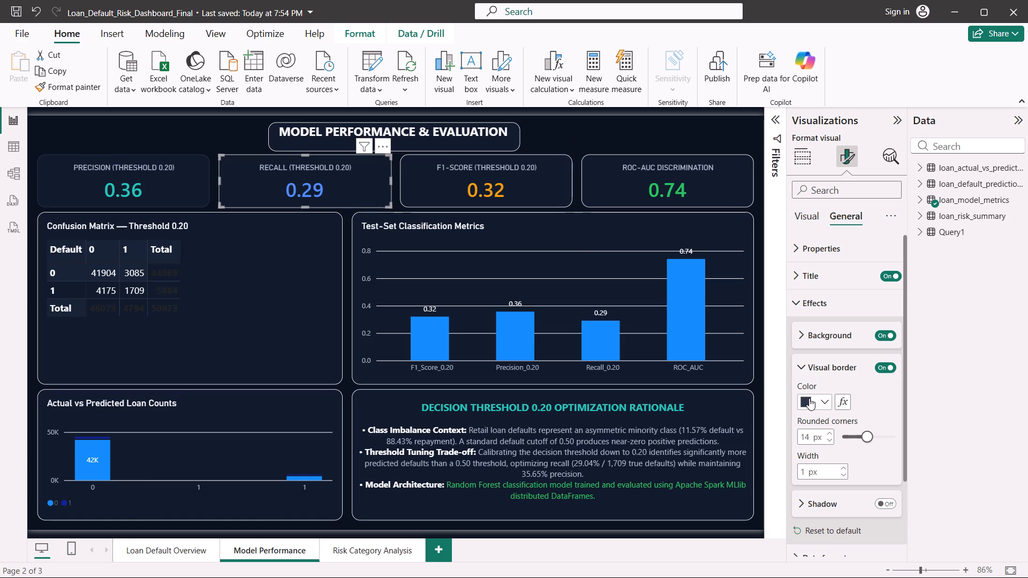
click(817, 397)
click(818, 315)
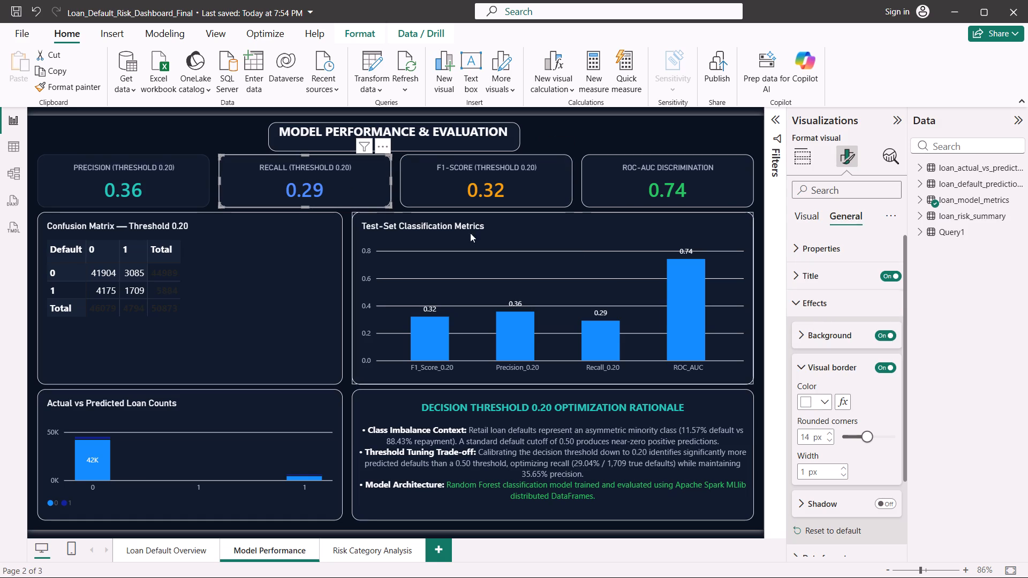
click(202, 179)
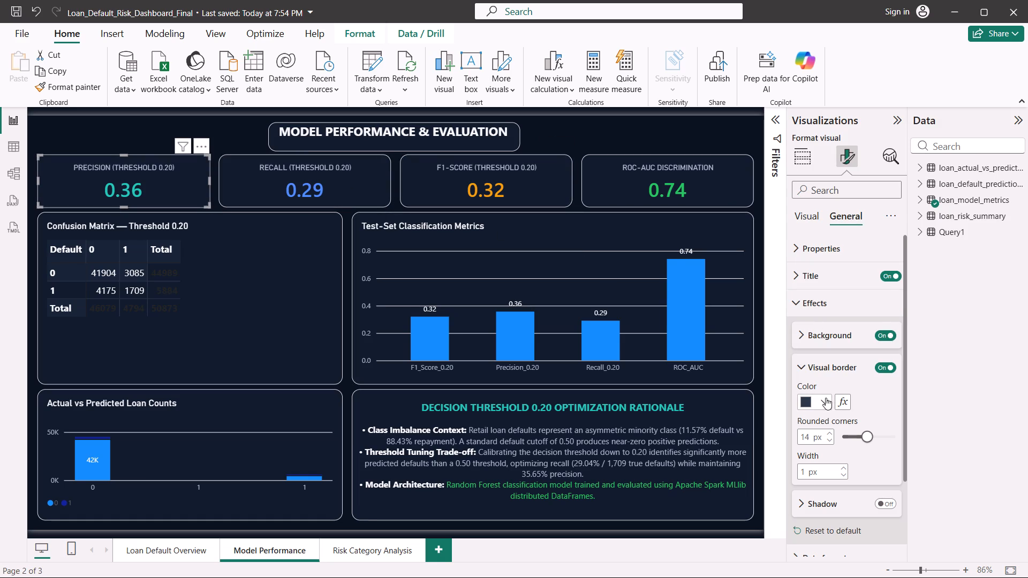
click(826, 398)
click(817, 317)
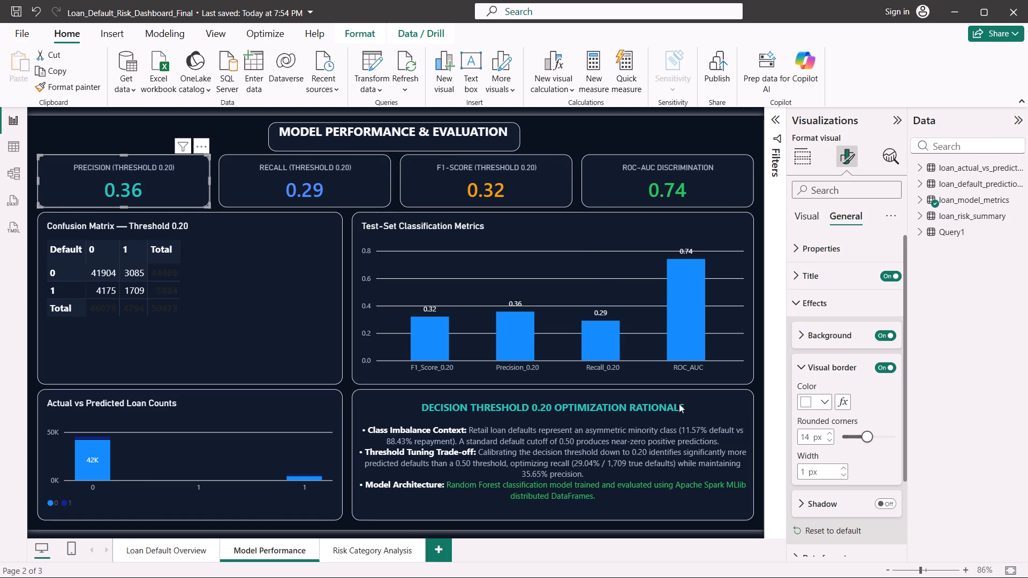
On the Risk Category Analysis page, set the border colour of the page title and Portfolio Risk Tier Interpretation text boxes to white.
click(357, 550)
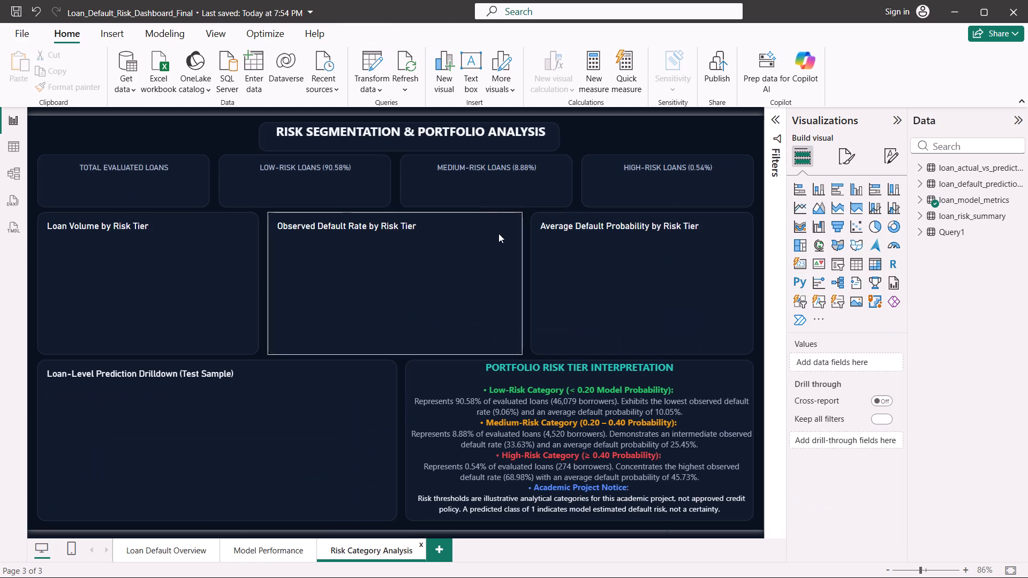
click(527, 143)
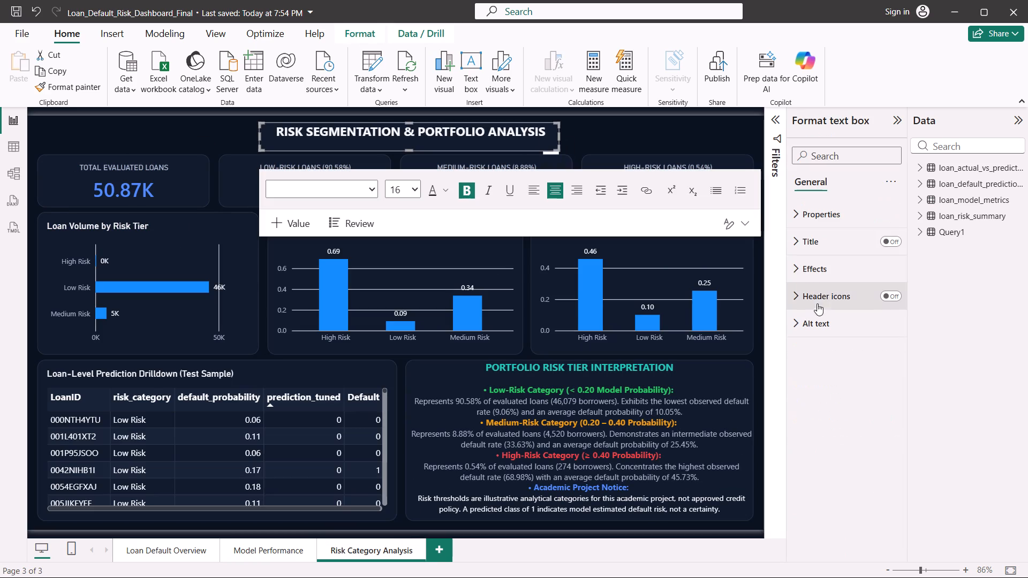
click(818, 277)
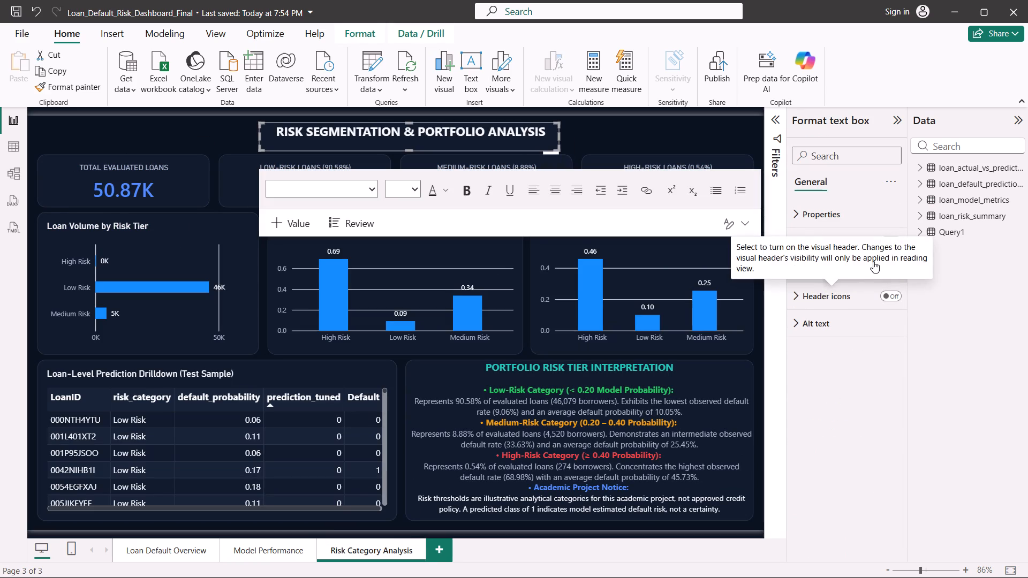
click(868, 262)
scroll(868, 262, down, 3)
click(833, 404)
scroll(833, 404, down, 1)
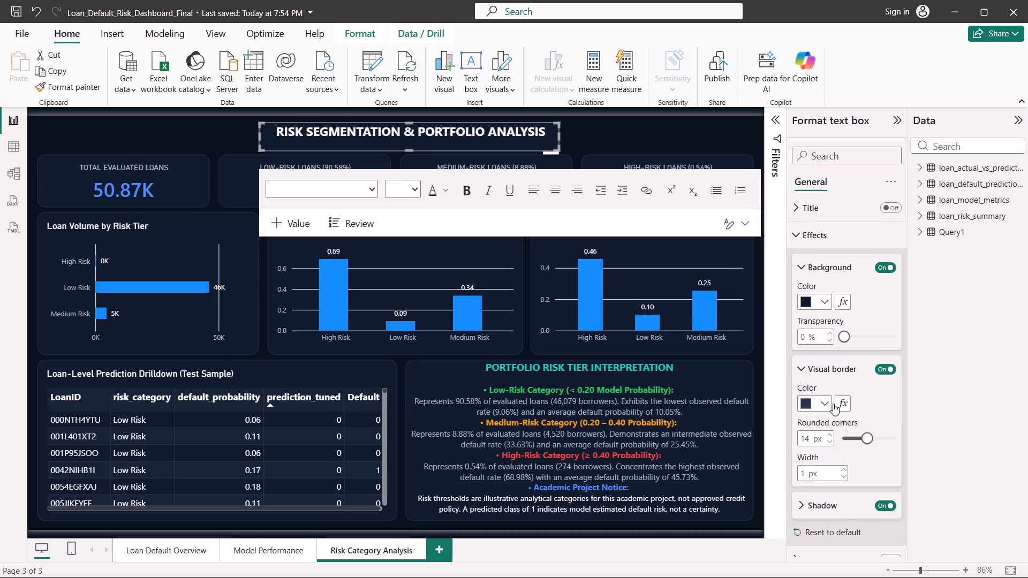
scroll(833, 404, down, 1)
click(827, 363)
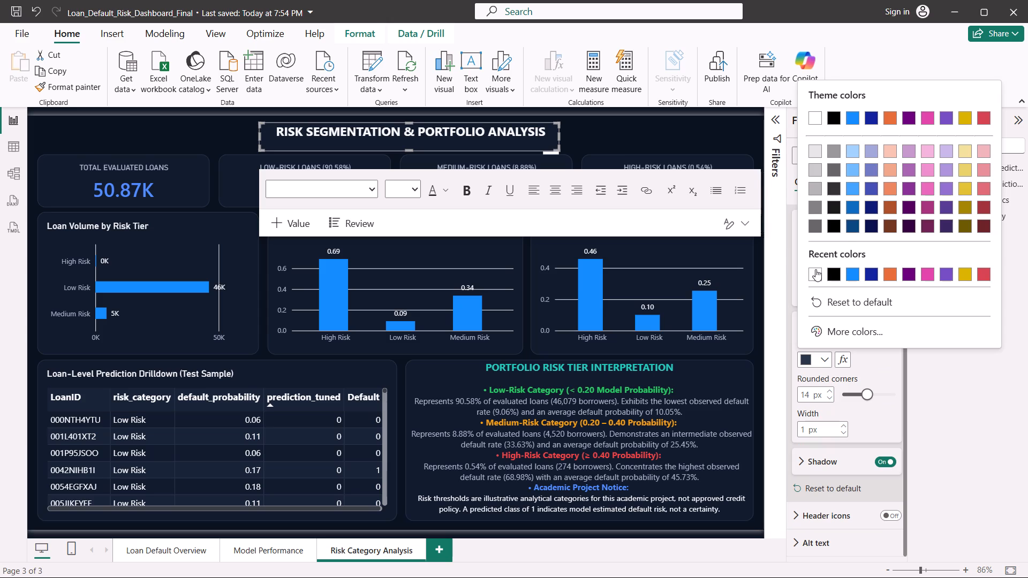
click(815, 269)
click(748, 379)
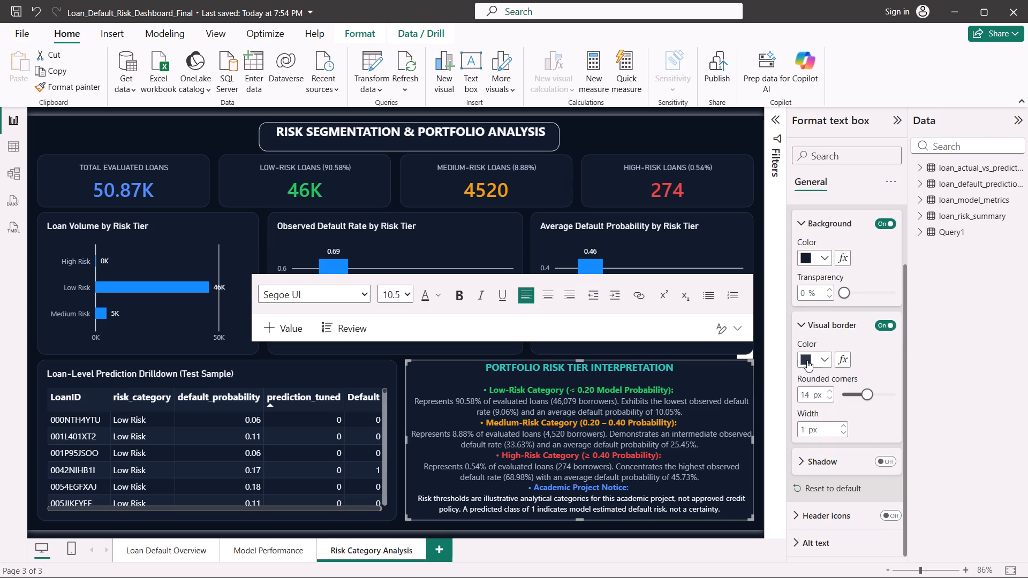
click(829, 351)
click(817, 274)
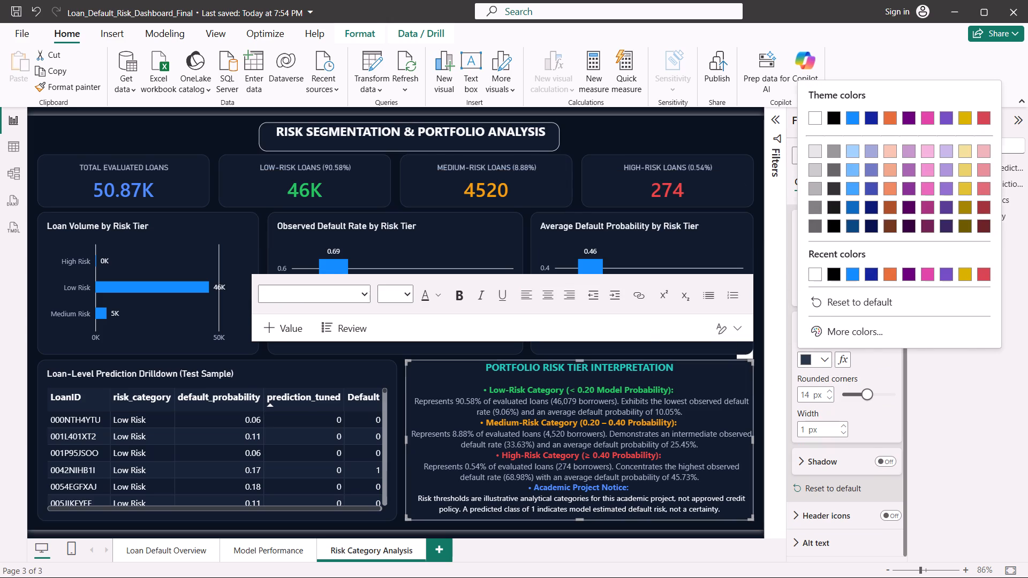
Set the border colour of the Loan-Level Prediction Drilldown table and the Average Default Probability by Risk Tier chart to white.
click(398, 385)
click(395, 384)
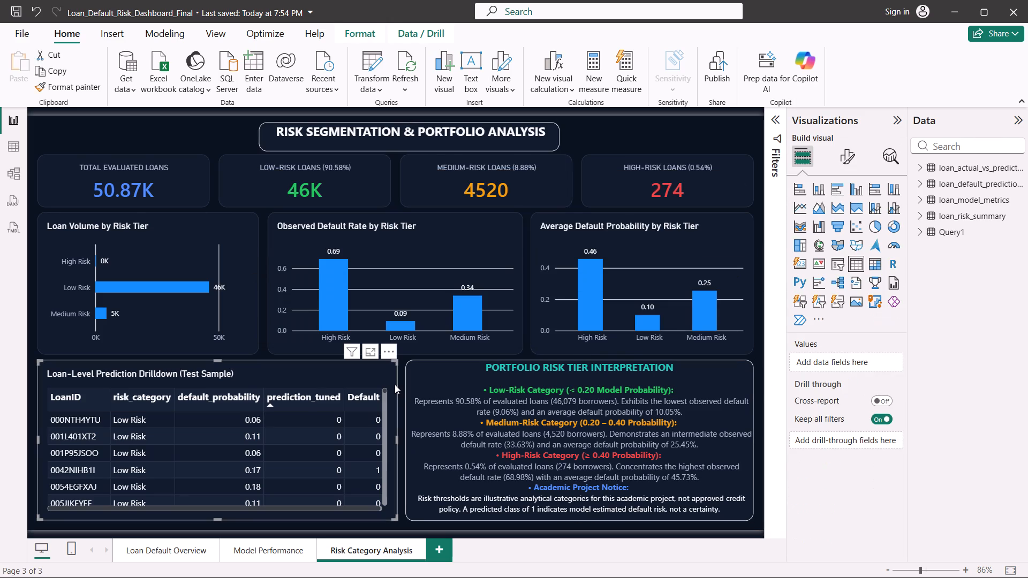
click(852, 152)
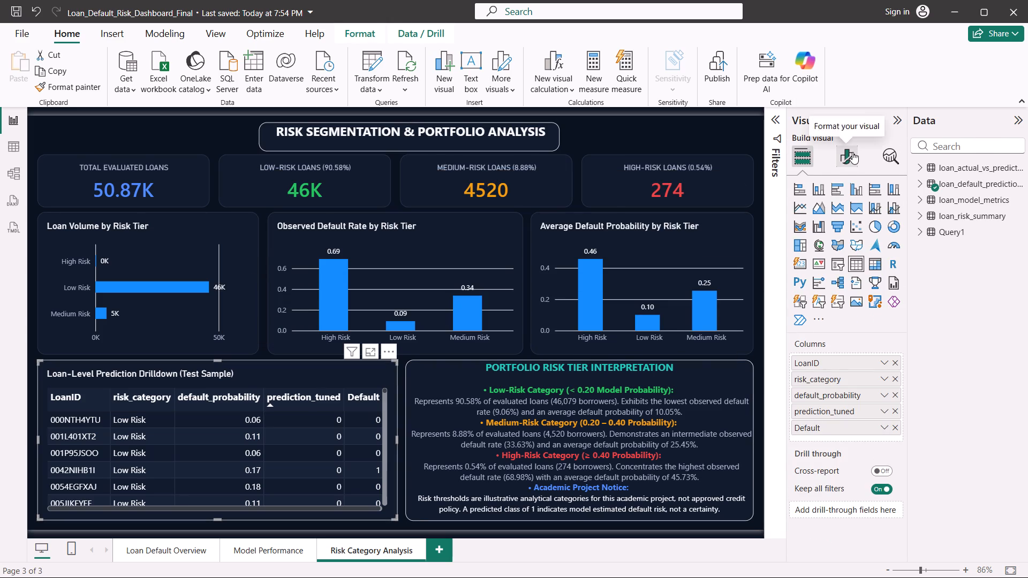
click(841, 216)
scroll(841, 216, down, 2)
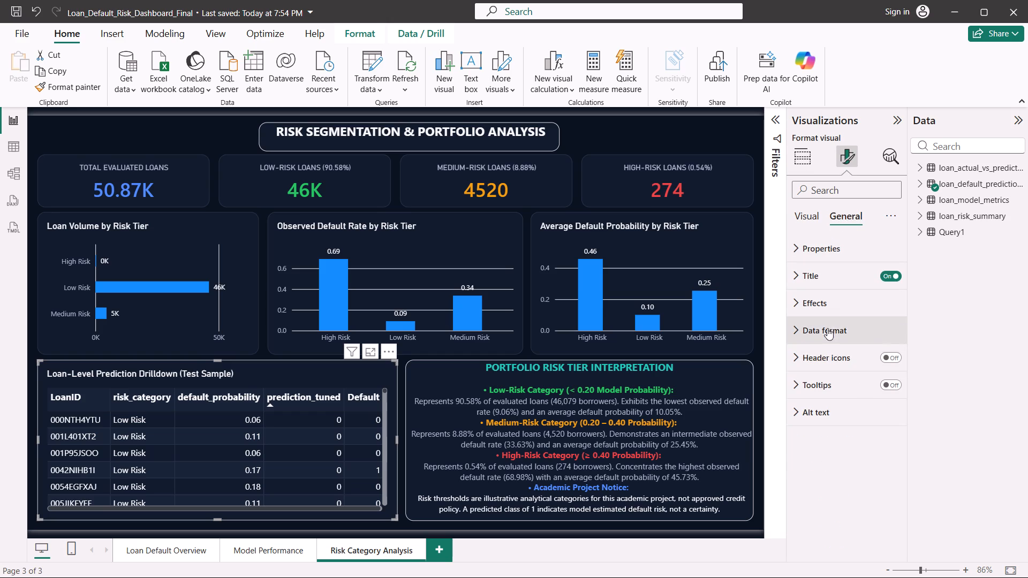
click(828, 312)
scroll(828, 312, down, 1)
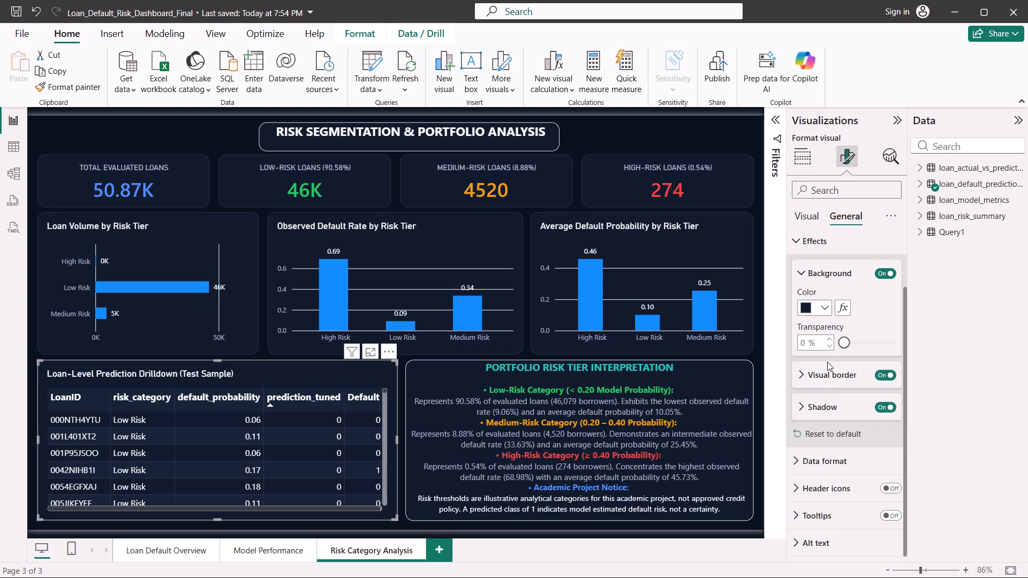
click(827, 370)
scroll(827, 370, down, 1)
click(826, 301)
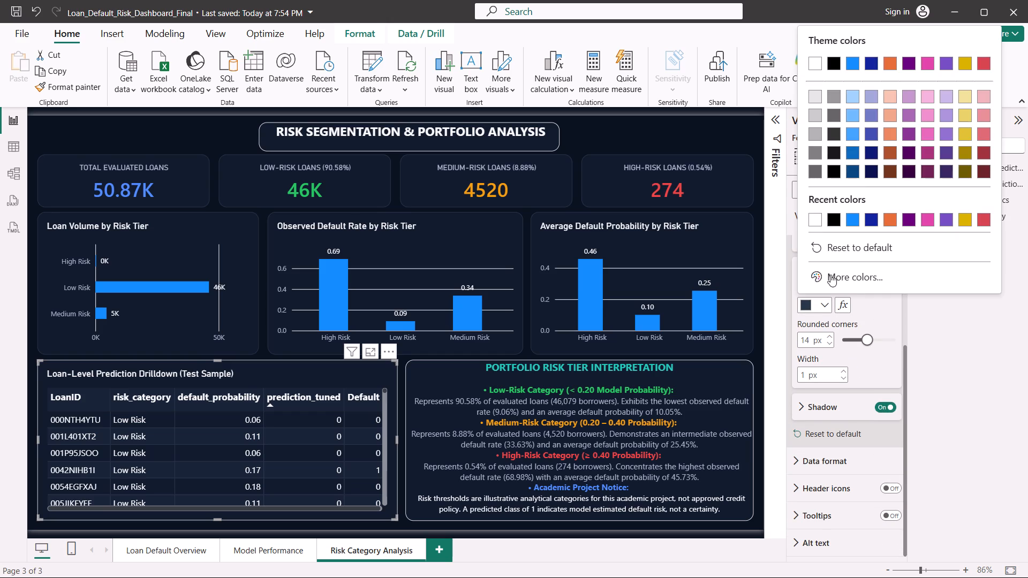
click(818, 219)
click(727, 224)
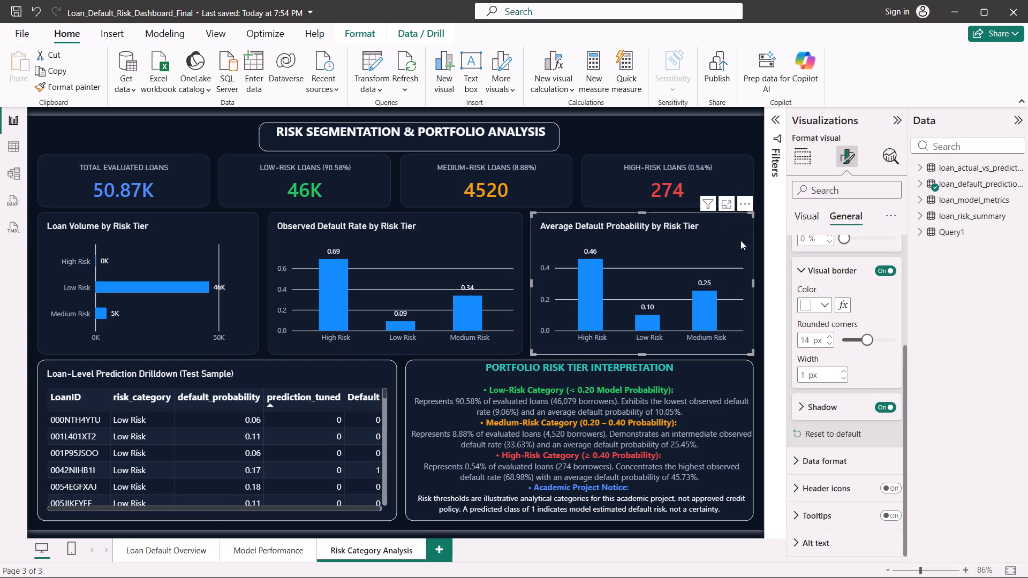
click(821, 310)
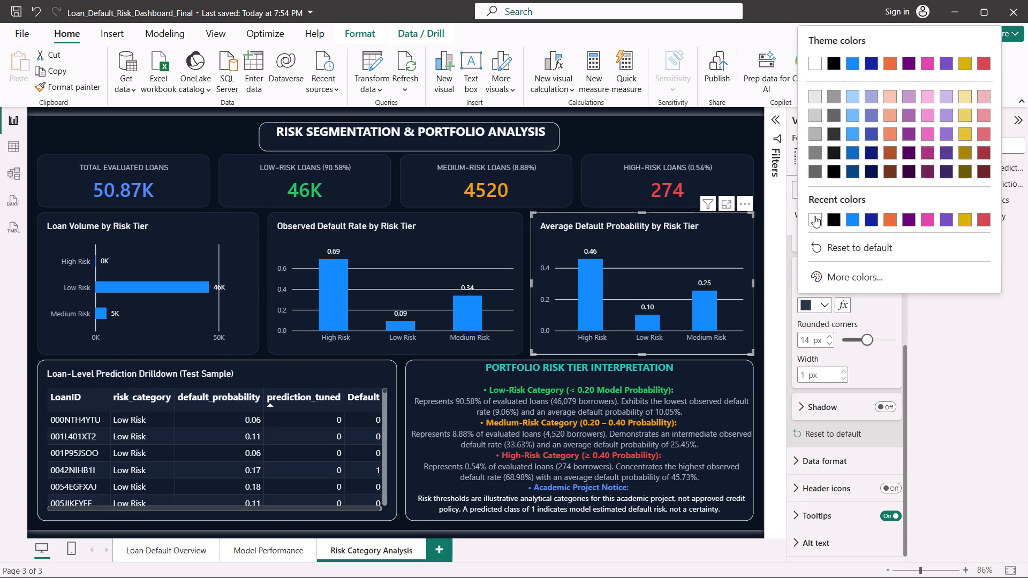
click(814, 216)
Set the border colour of the High-Risk Loans, Medium-Risk Loans, Low-Risk Loans and Total Evaluated Loans cards to white.
click(734, 165)
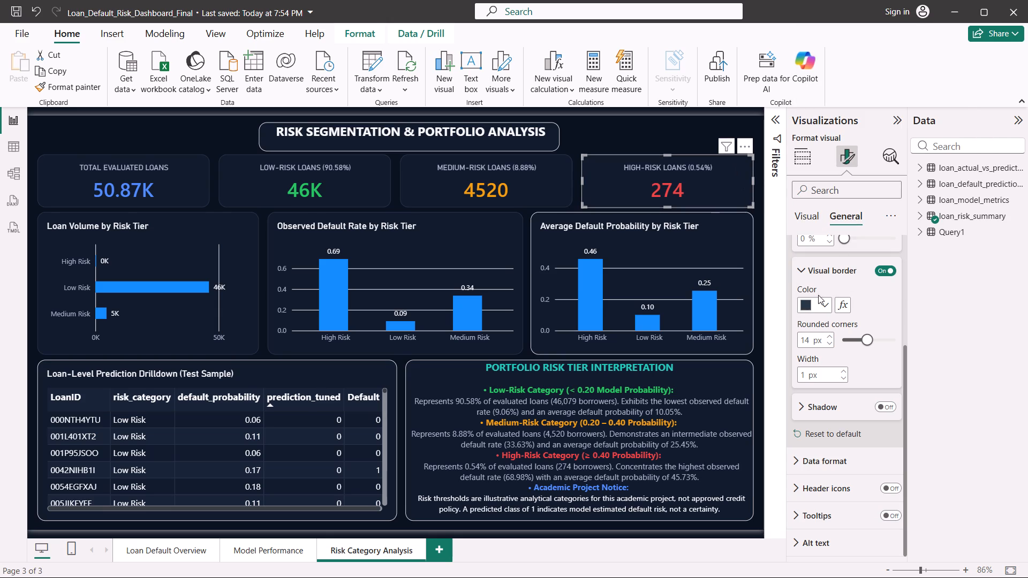
click(822, 304)
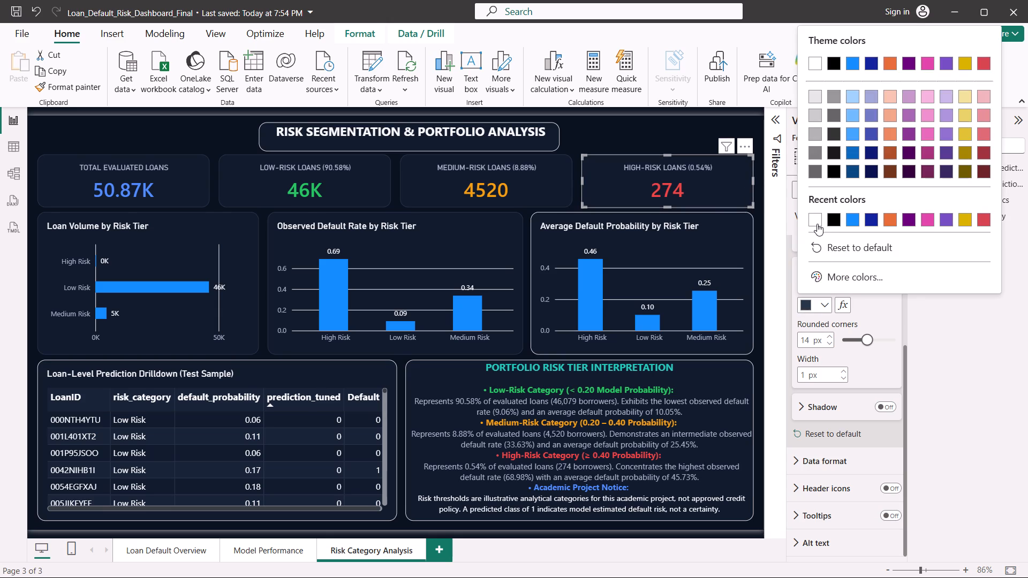
click(817, 224)
click(521, 180)
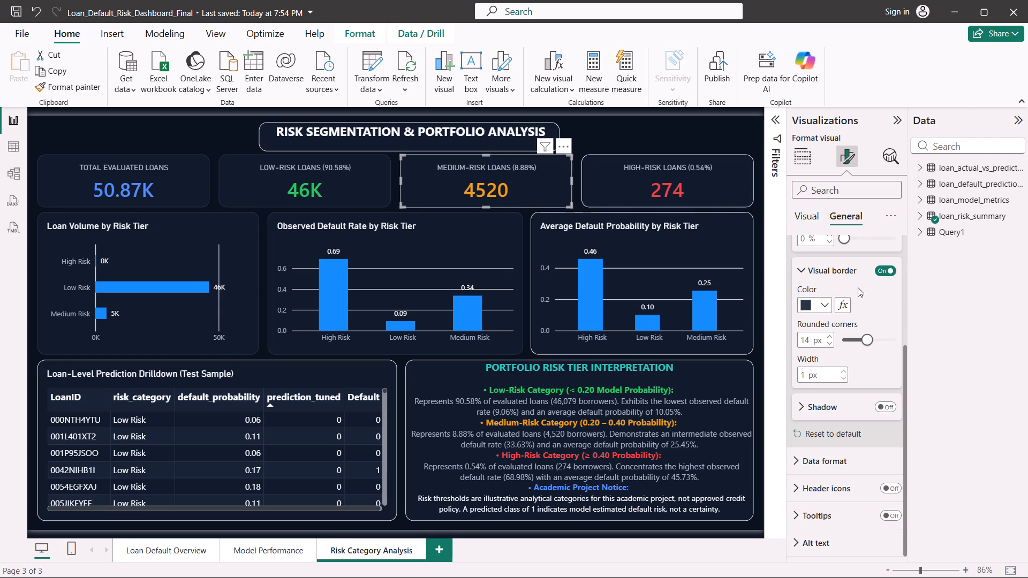
click(825, 305)
click(818, 219)
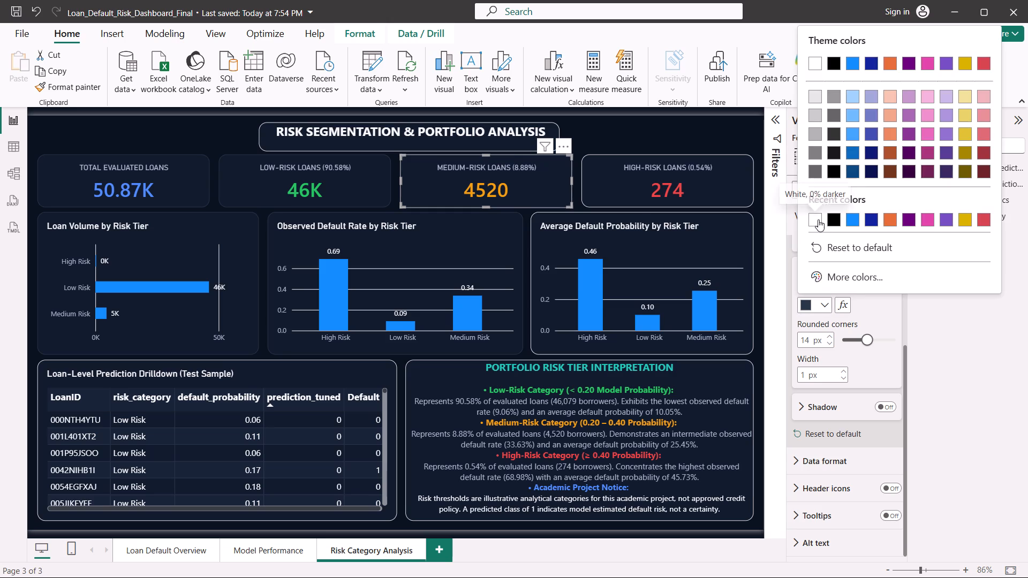
click(369, 174)
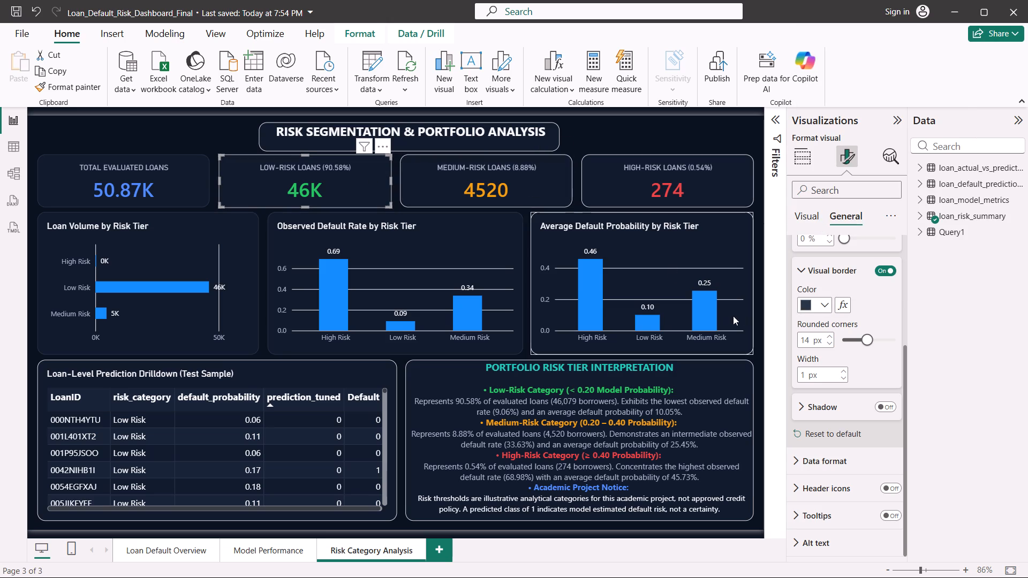
click(814, 304)
click(815, 214)
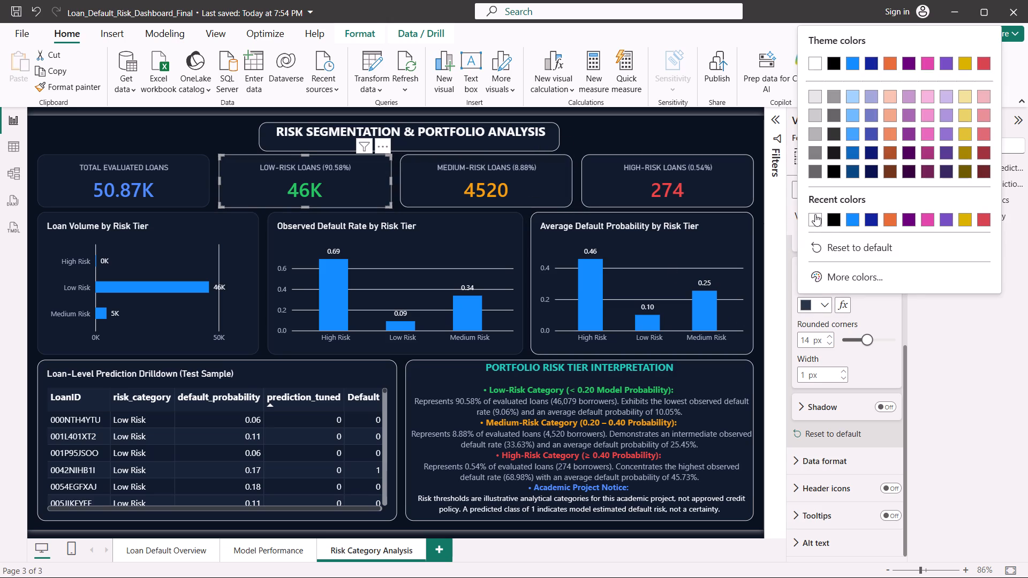
click(202, 165)
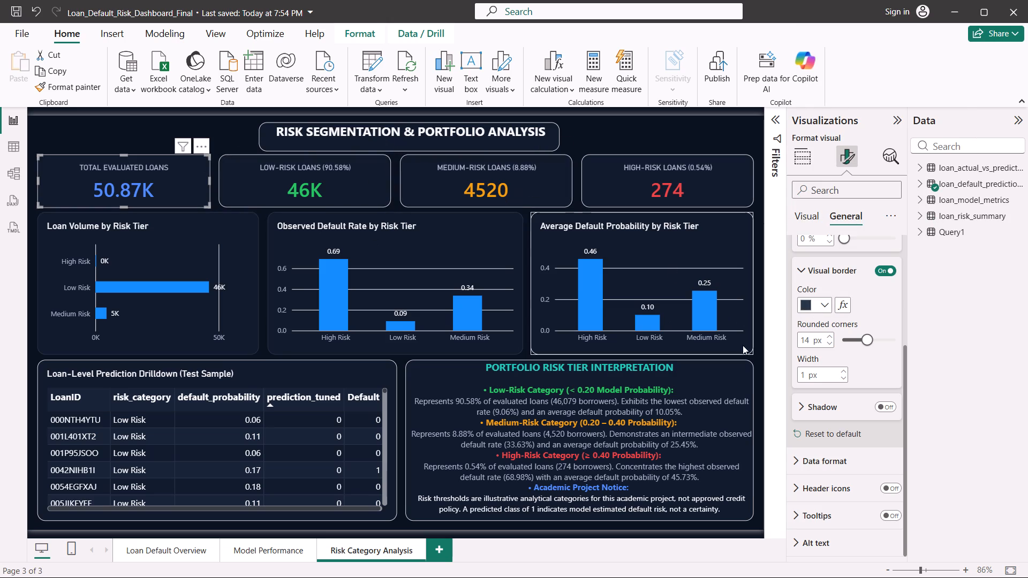
click(806, 309)
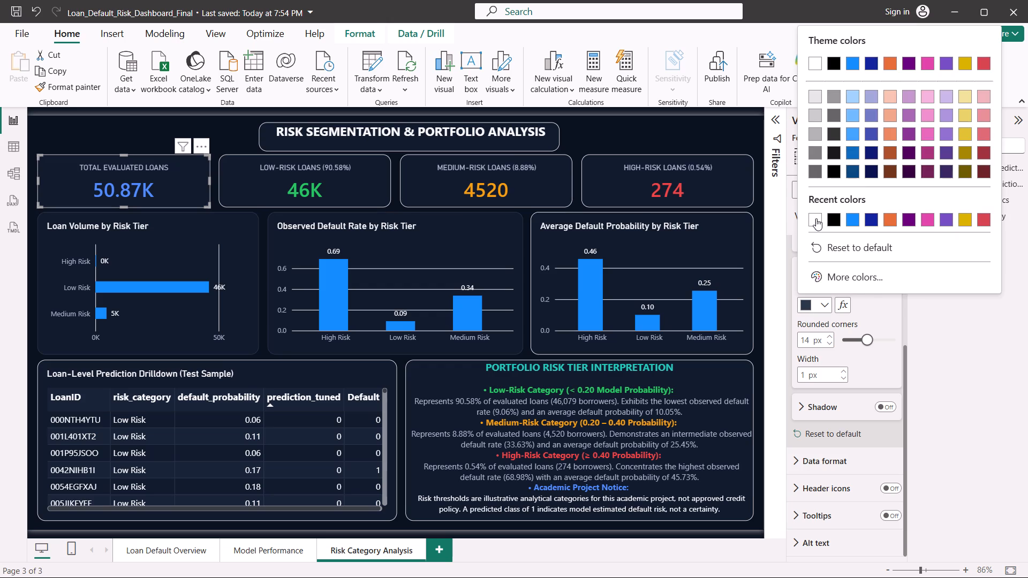
click(815, 221)
Set the border colour of the Observed Default Rate by Risk Tier and Loan Volume by Risk Tier charts to white.
click(508, 230)
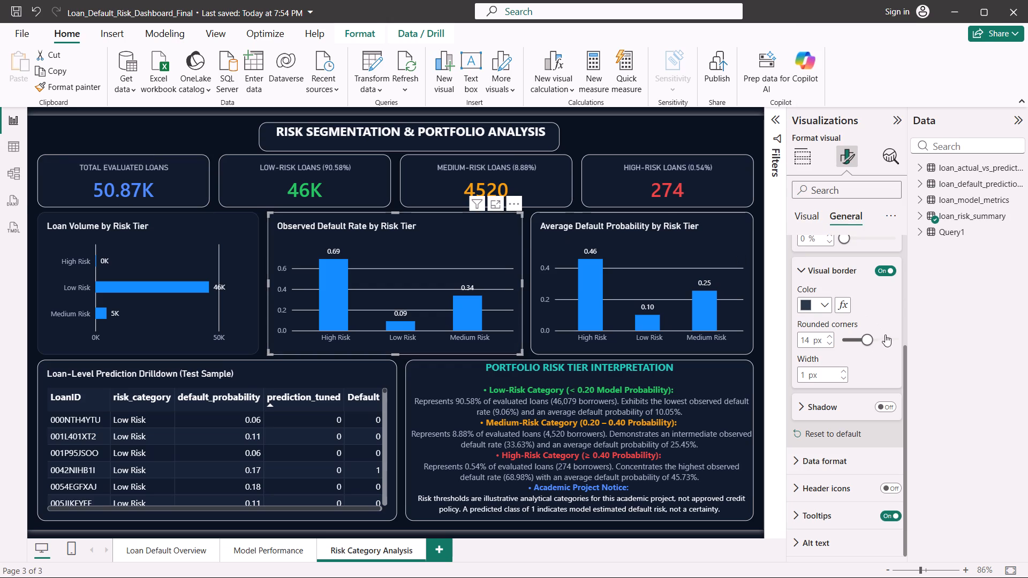
click(830, 308)
click(815, 216)
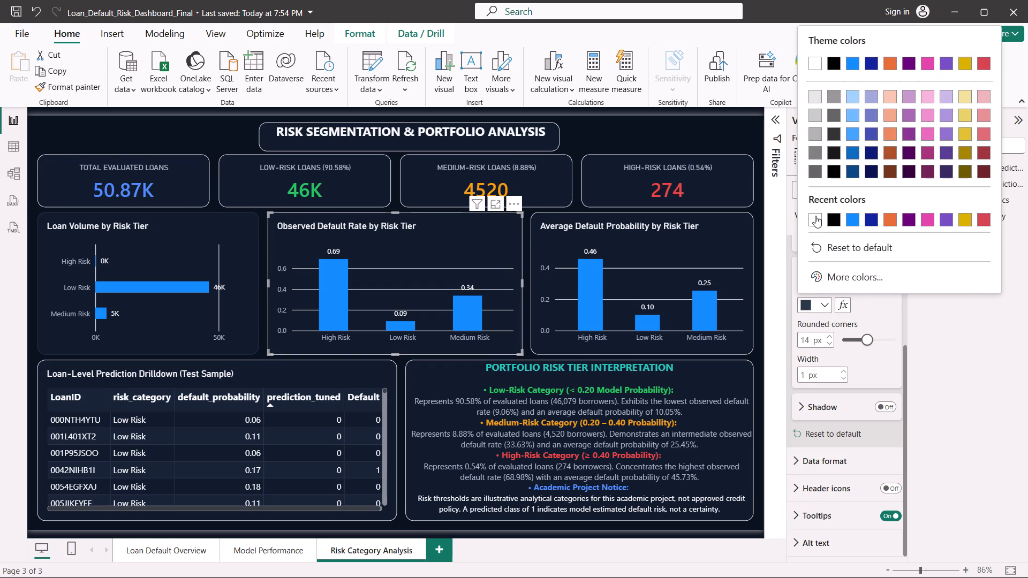
click(238, 224)
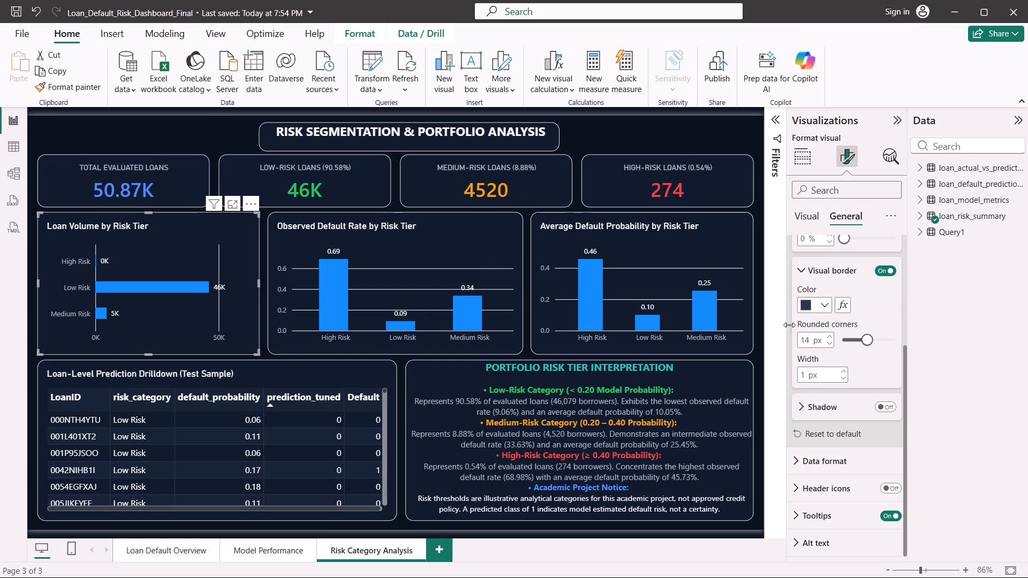
click(813, 310)
click(815, 220)
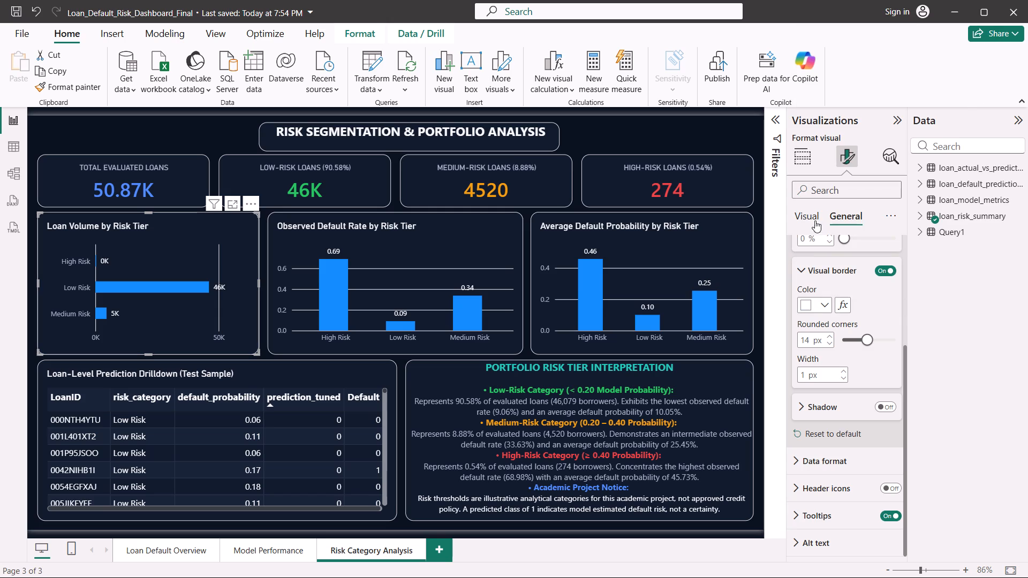
click(953, 350)
click(702, 133)
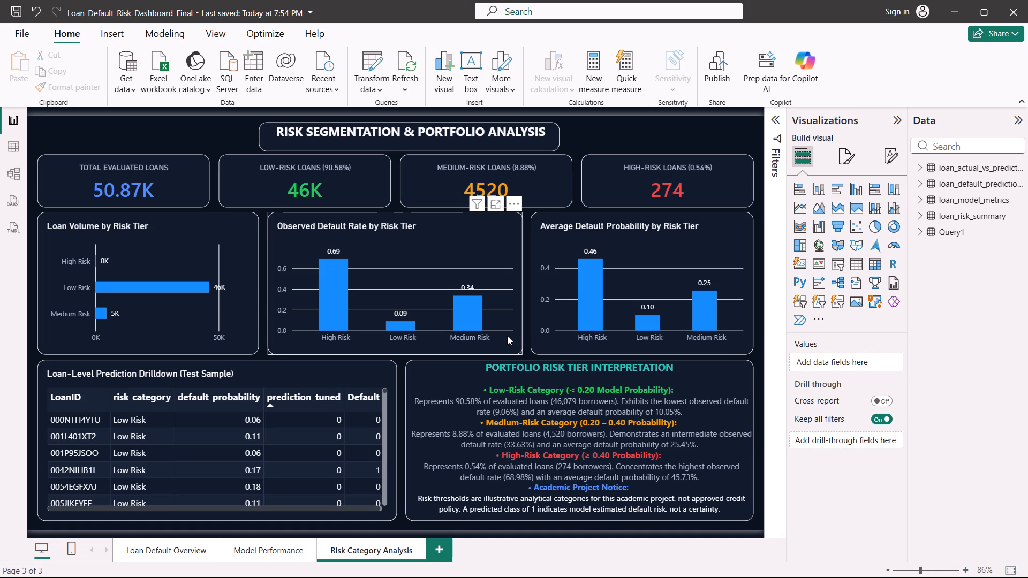
Review the finished formatting on the Loan Default Overview, Model Performance and Risk Category Analysis pages.
click(167, 542)
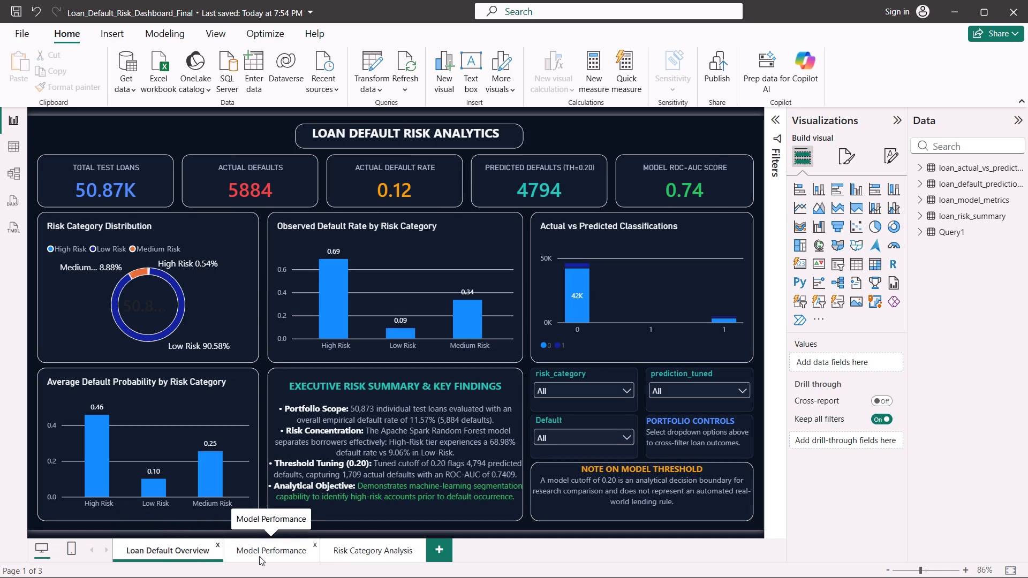
click(260, 557)
click(350, 548)
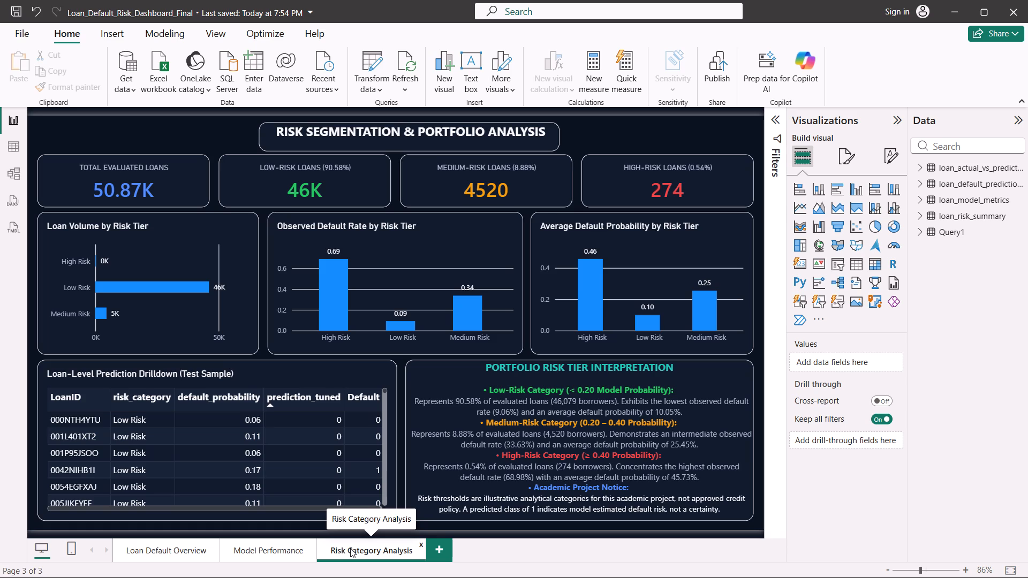
click(170, 553)
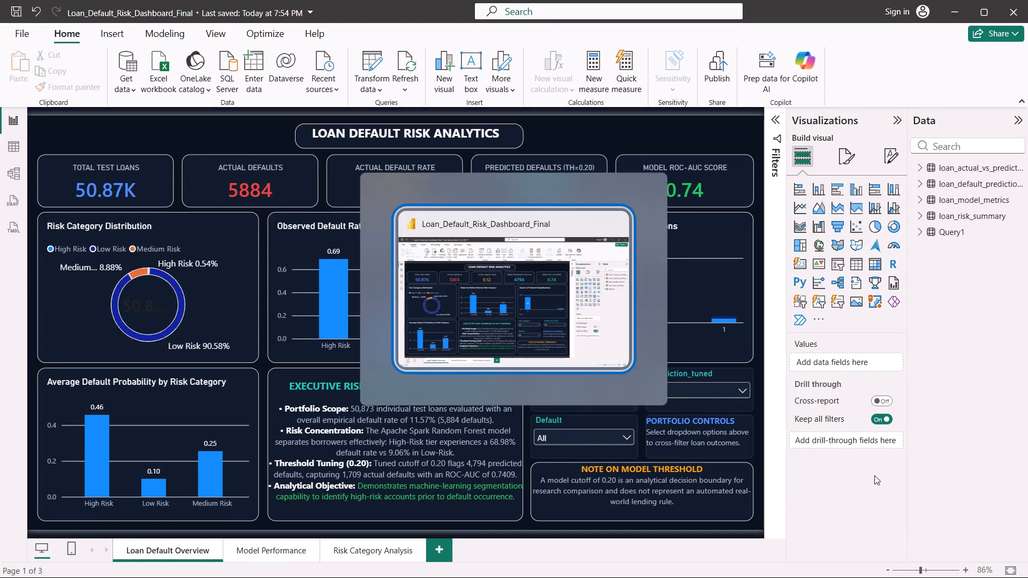
Switch to the desktop and launch the Karo application from its shortcut.
double_click(223, 244)
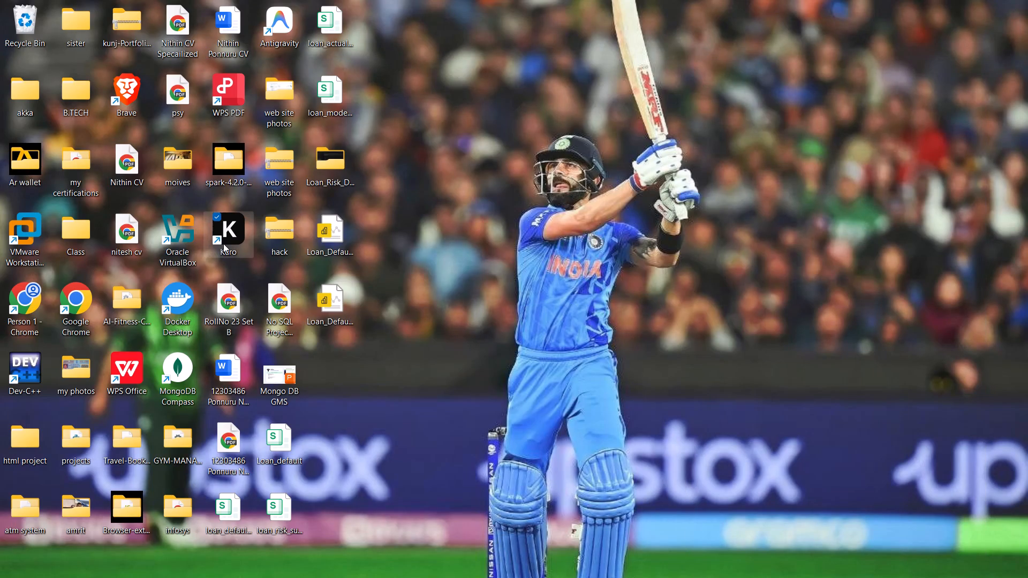
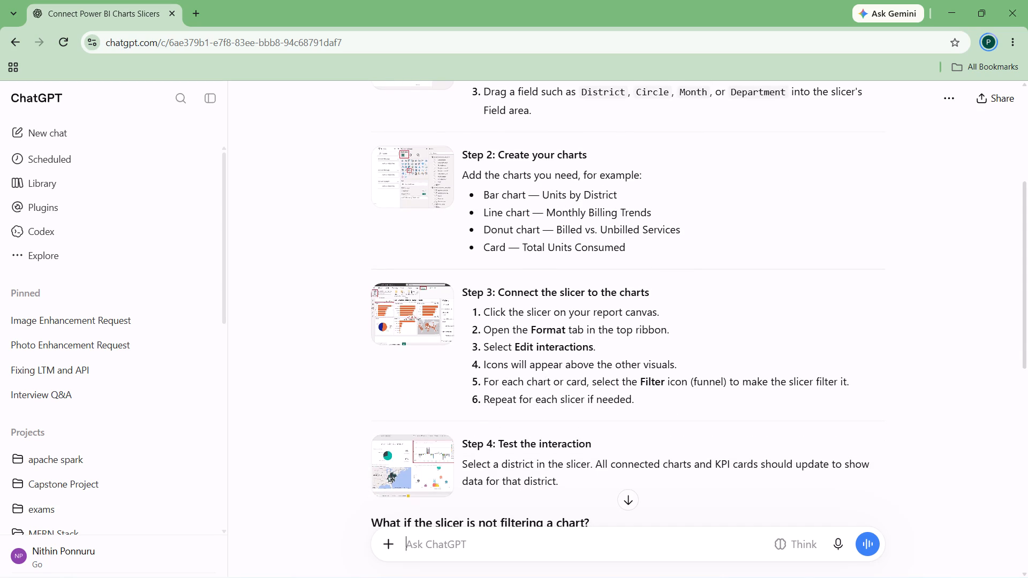
Switch to Power BI and turn on Edit interactions for the risk_category slicer on the Loan Default Overview page.
key(alt+Tab)
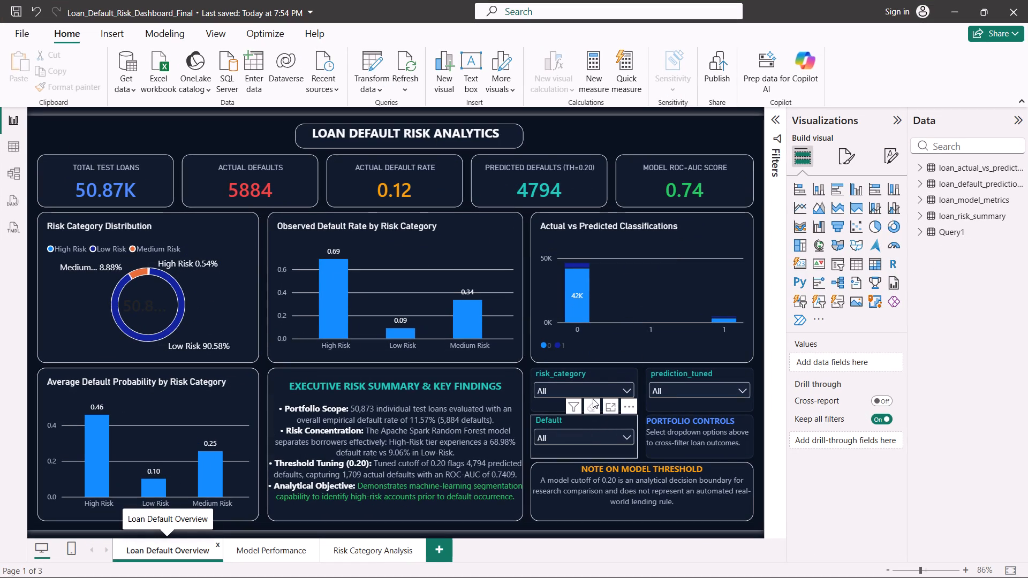
click(608, 376)
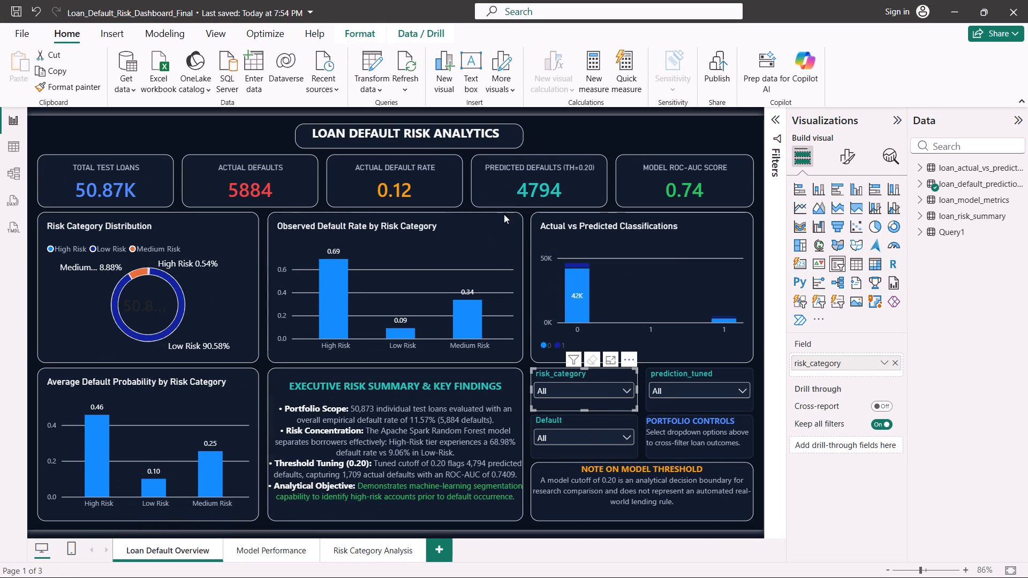
click(351, 40)
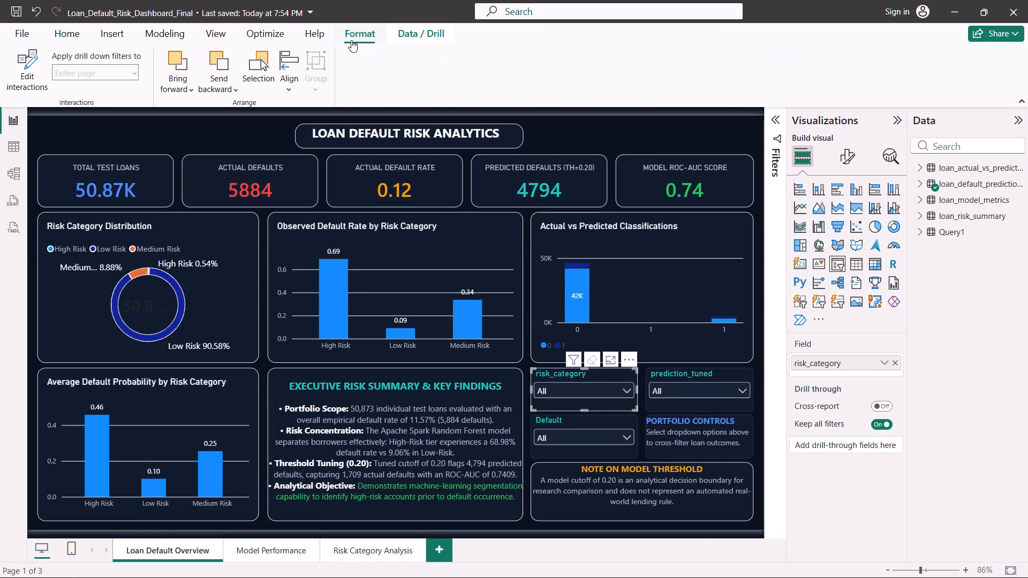
key(alt+Tab)
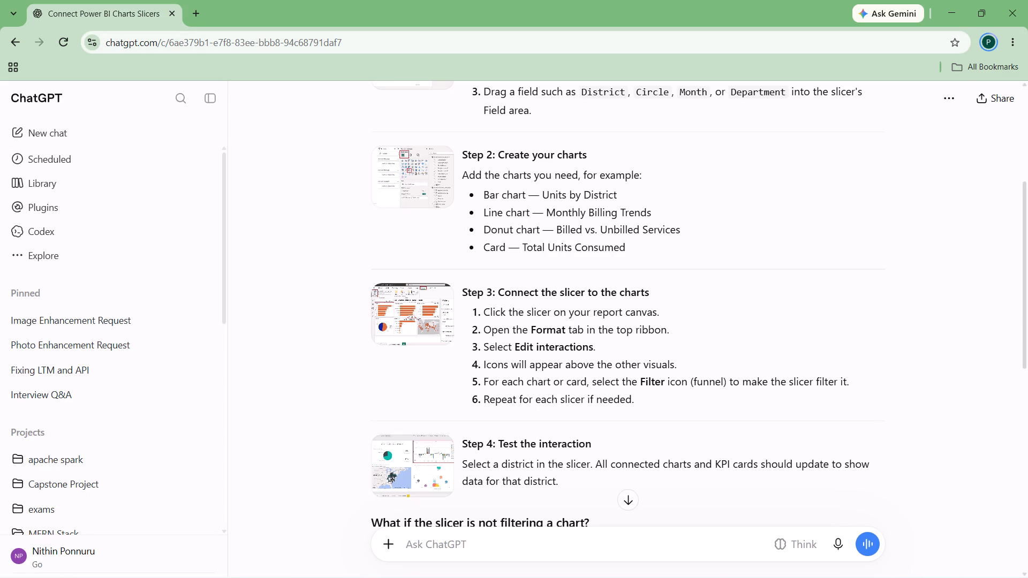
key(alt+Tab)
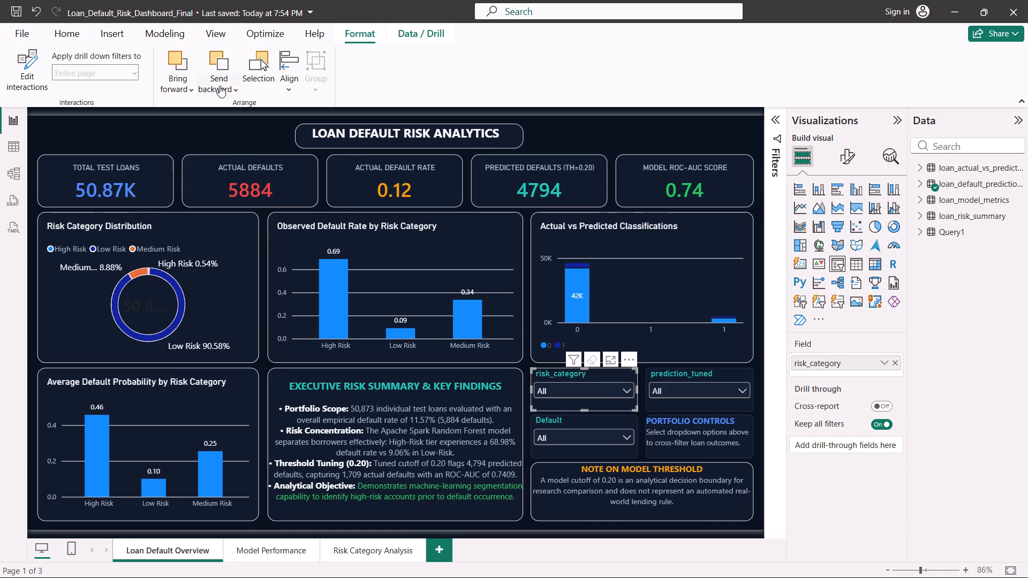
click(35, 82)
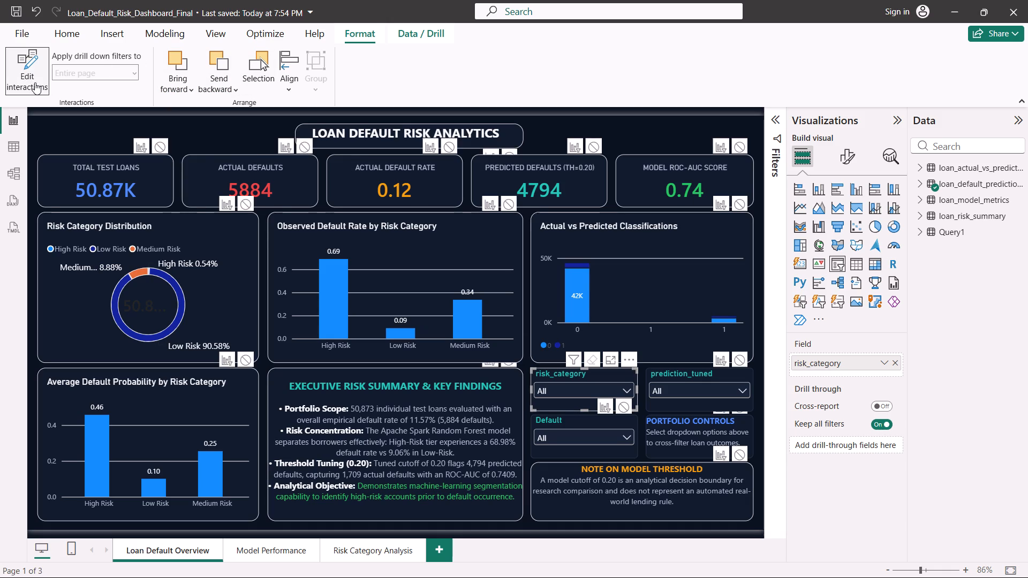
After rechecking the ChatGPT instructions, set the risk_category slicer's interaction to None for the page's four charts and the Model ROC-AUC Score card.
key(alt+Tab)
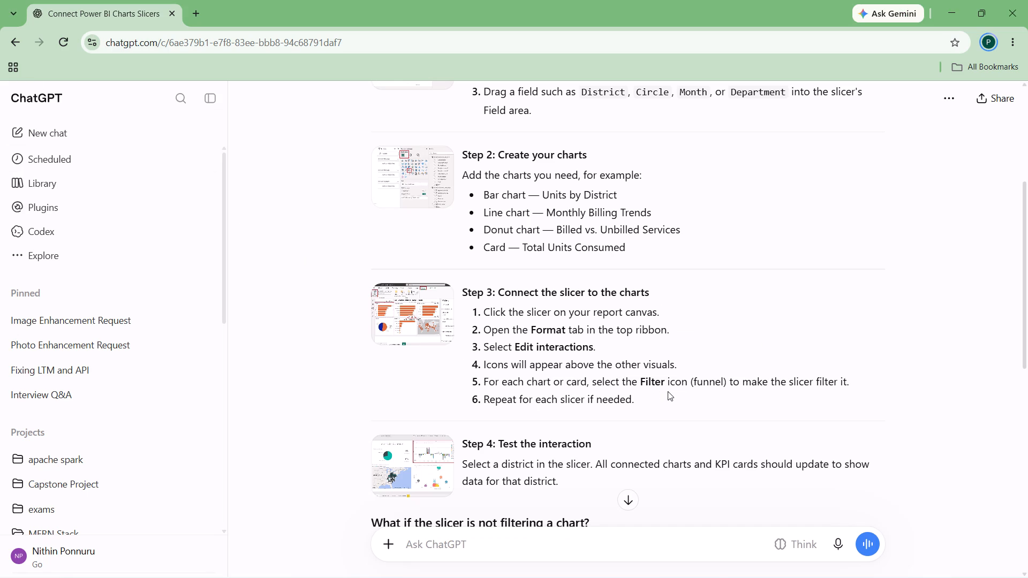
scroll(668, 391, down, 1)
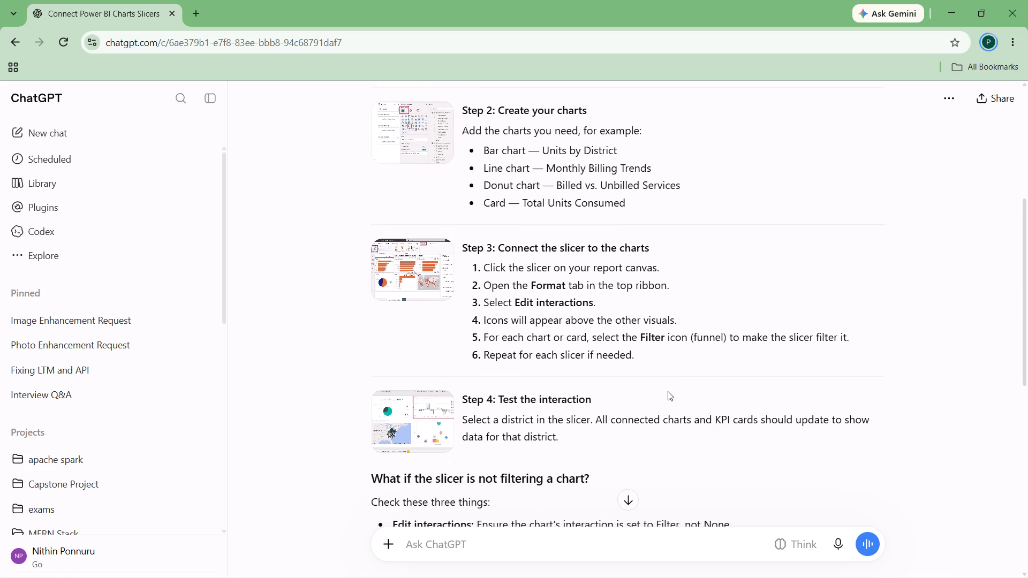
scroll(668, 391, down, 1)
key(alt+Tab)
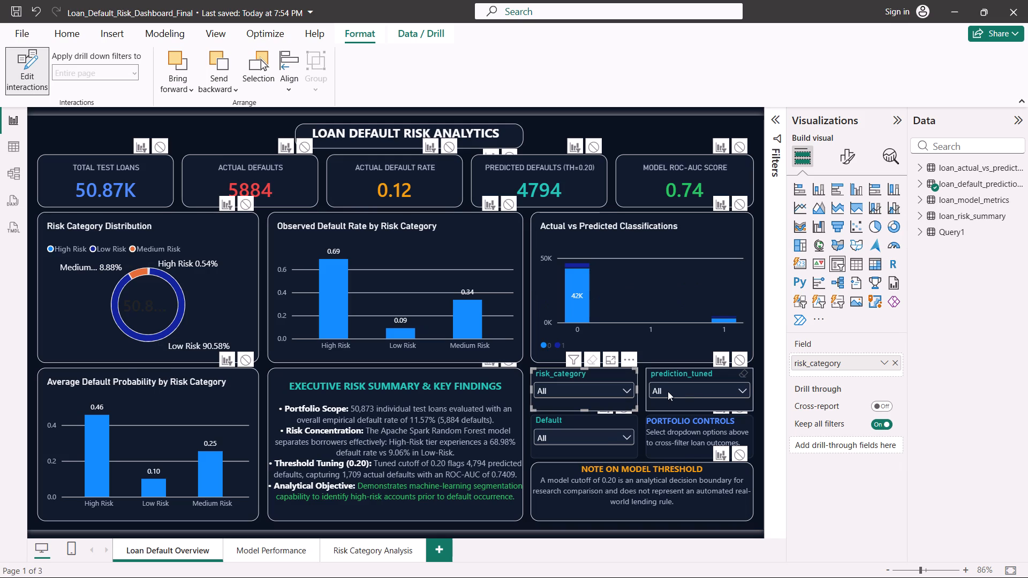
drag(668, 391, 624, 392)
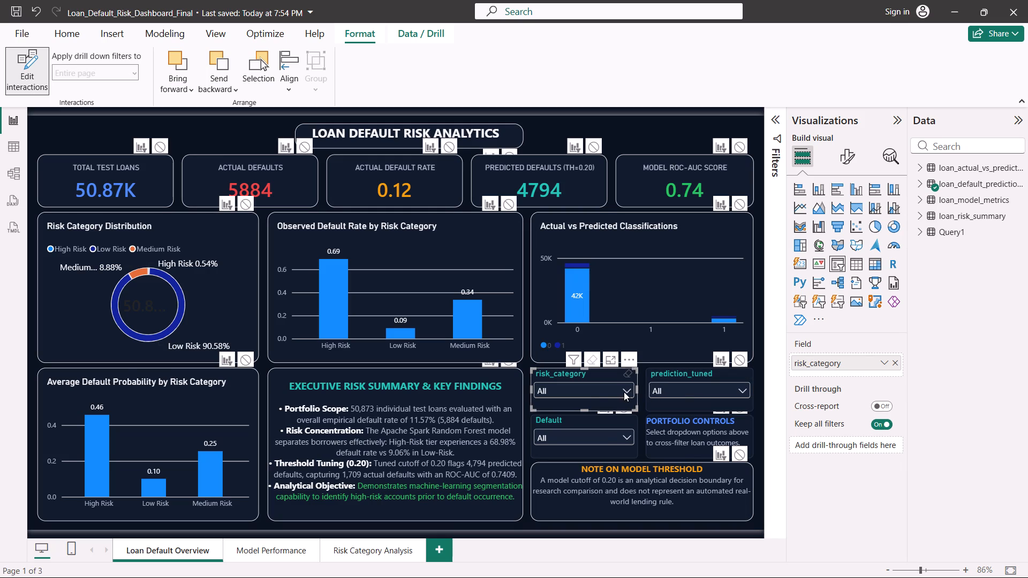
drag(624, 392, 338, 285)
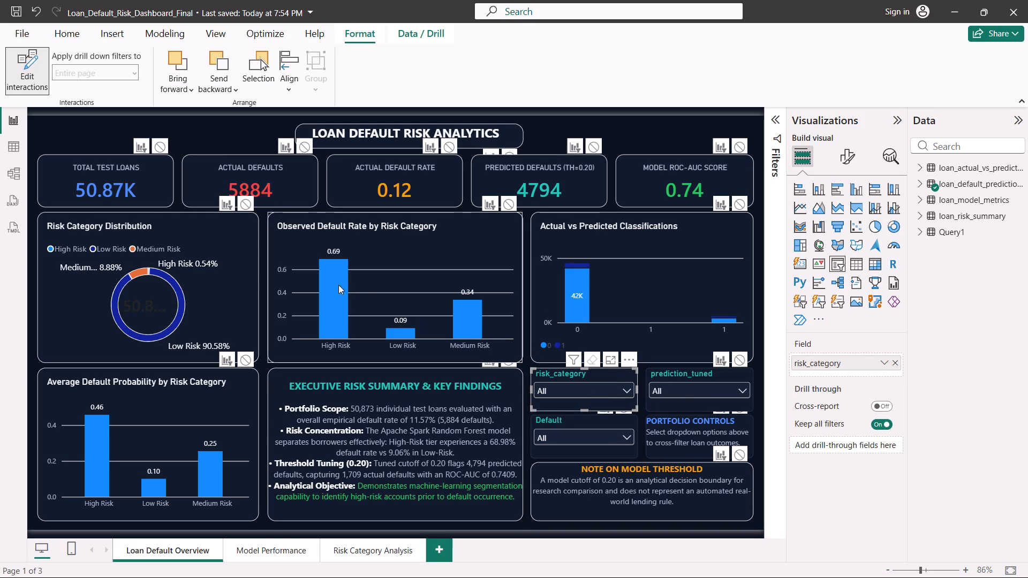
drag(338, 285, 332, 282)
click(244, 354)
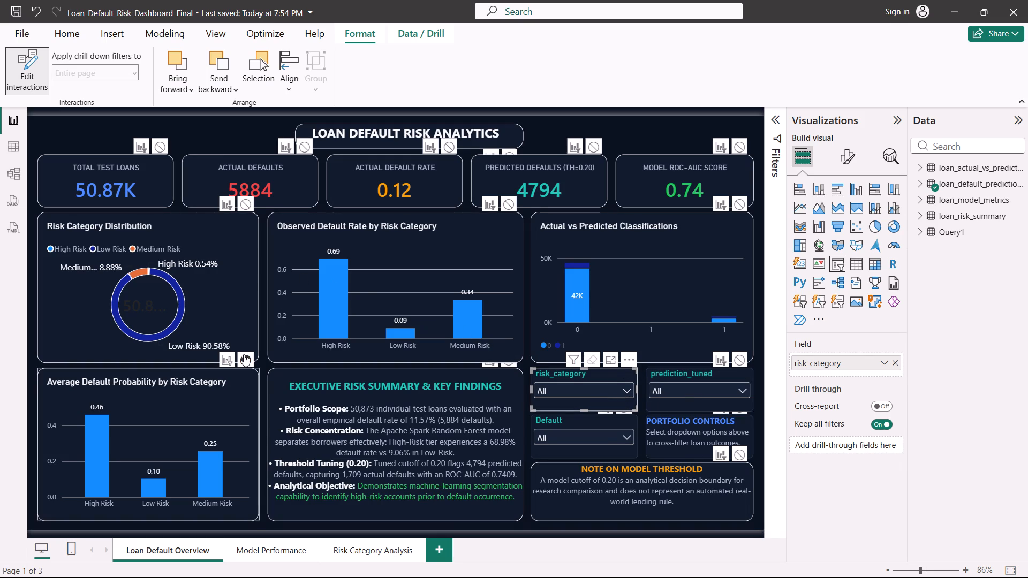
click(246, 203)
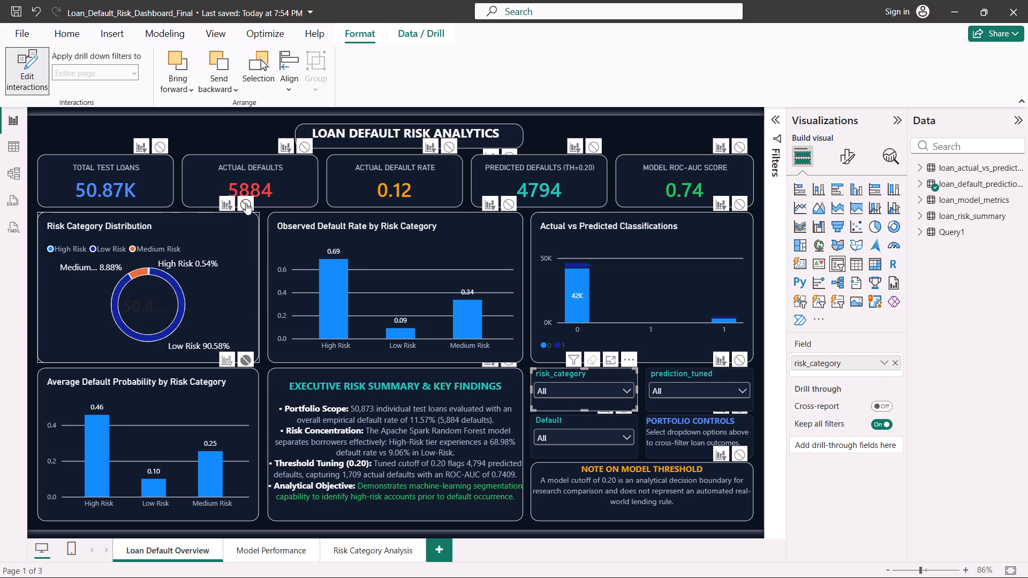
click(510, 208)
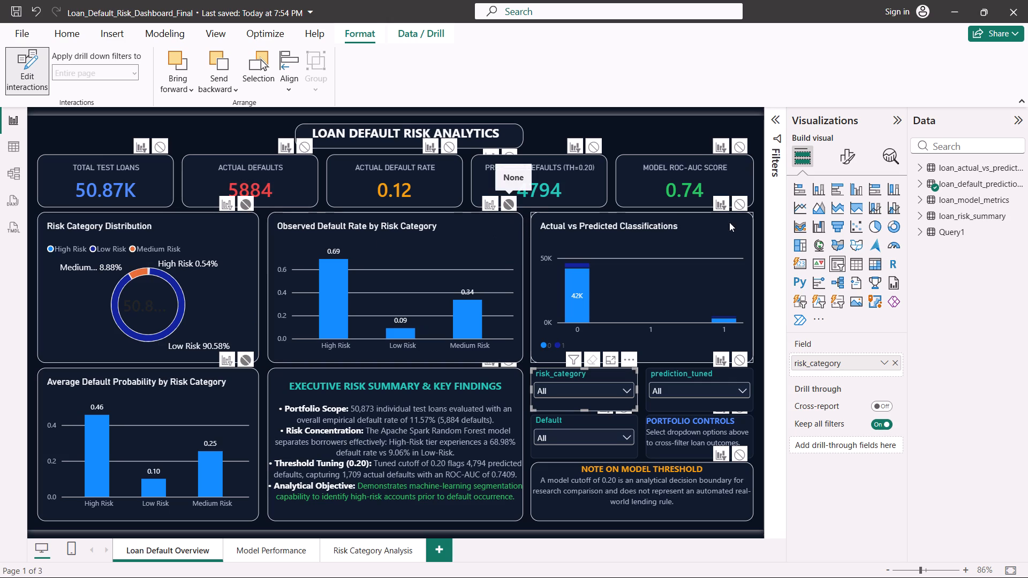
click(740, 202)
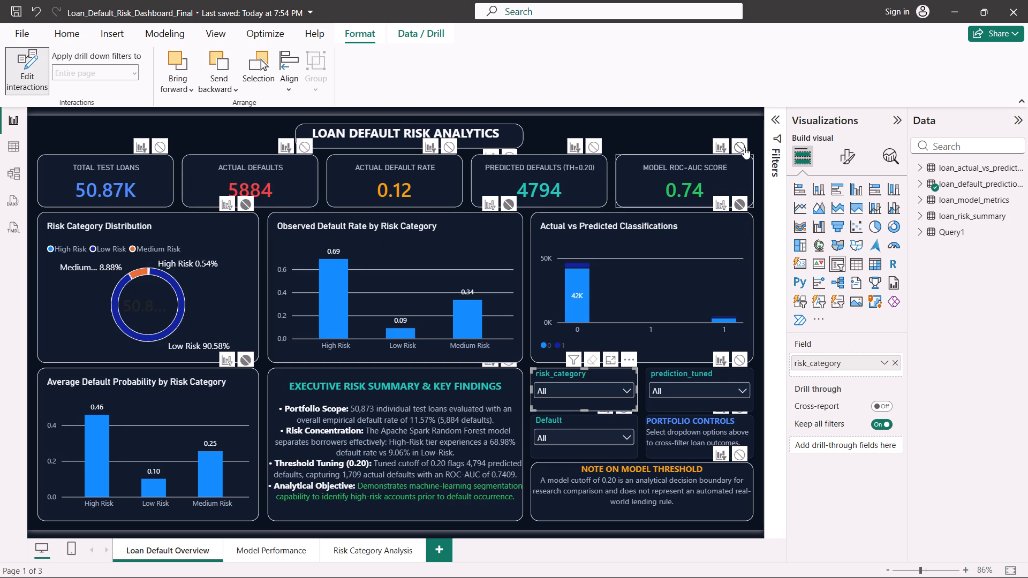
click(744, 147)
click(592, 140)
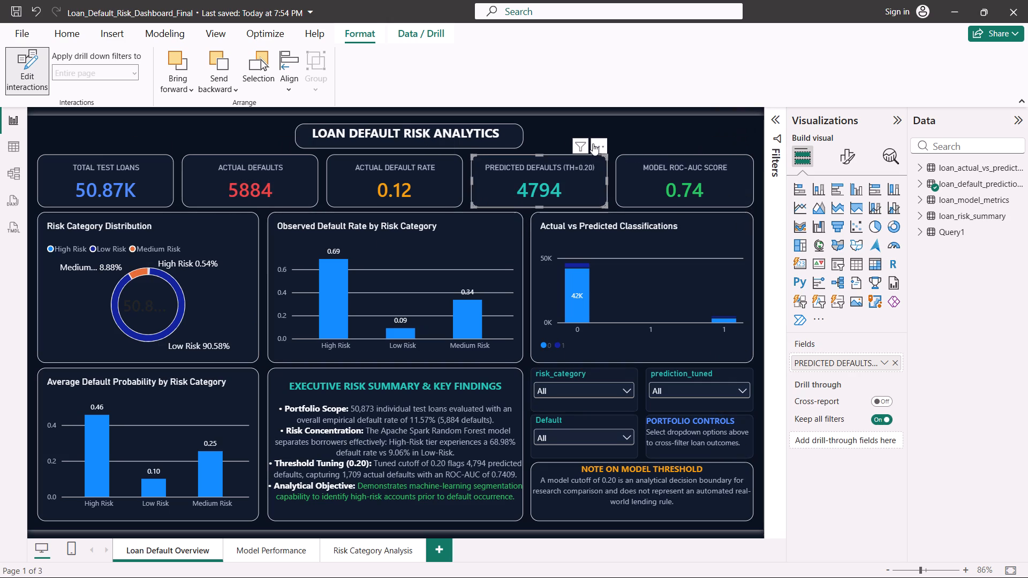
click(593, 143)
click(664, 141)
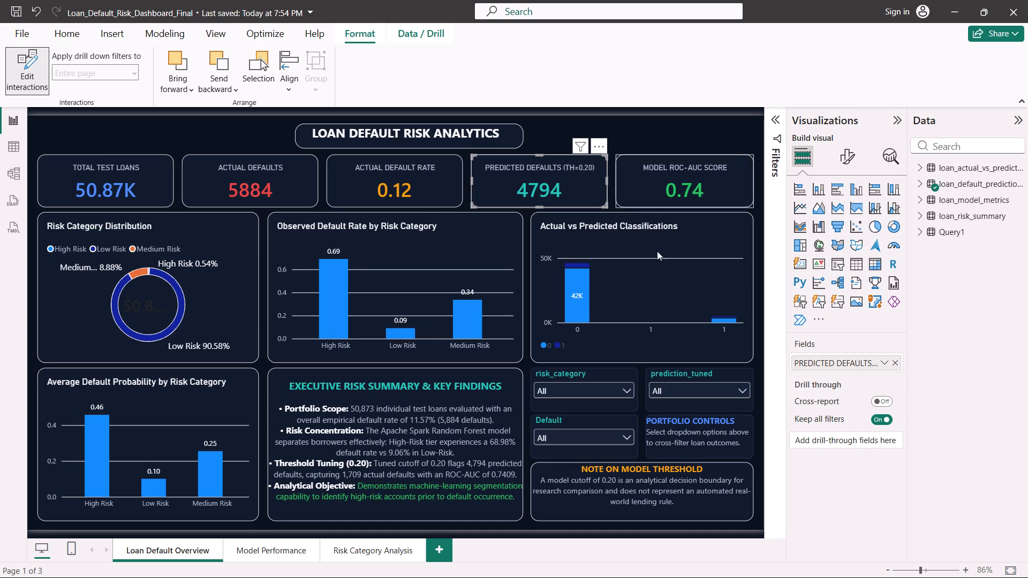
Test the risk_category slicer by switching between Medium Risk, Low Risk and High Risk, ending with its selection cleared.
click(611, 396)
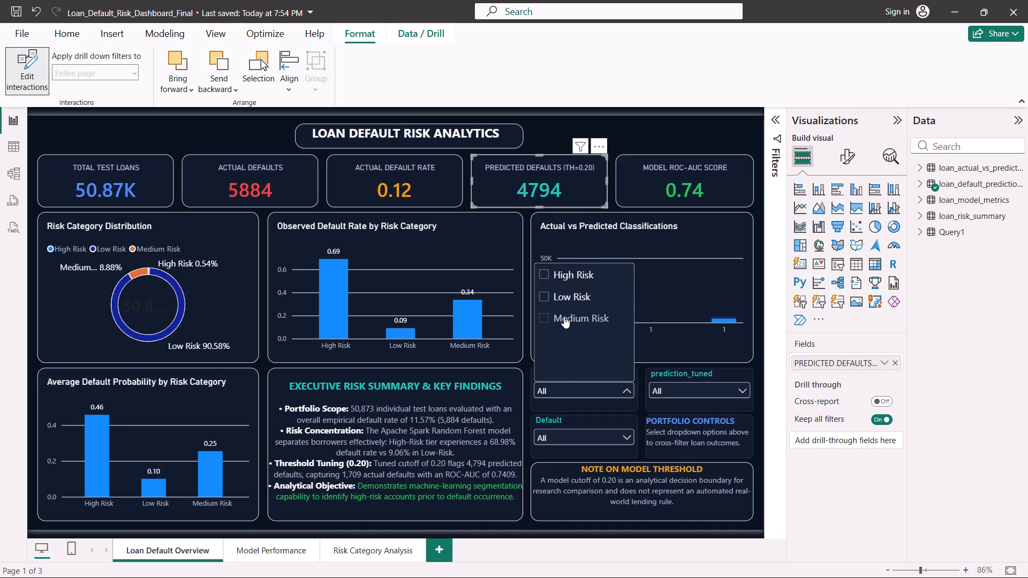
click(564, 314)
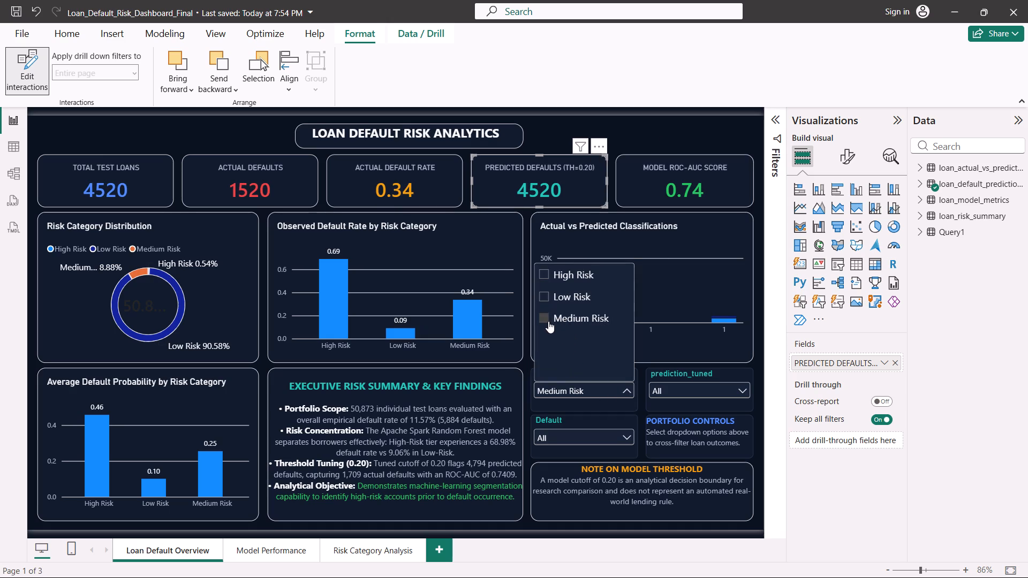
click(547, 295)
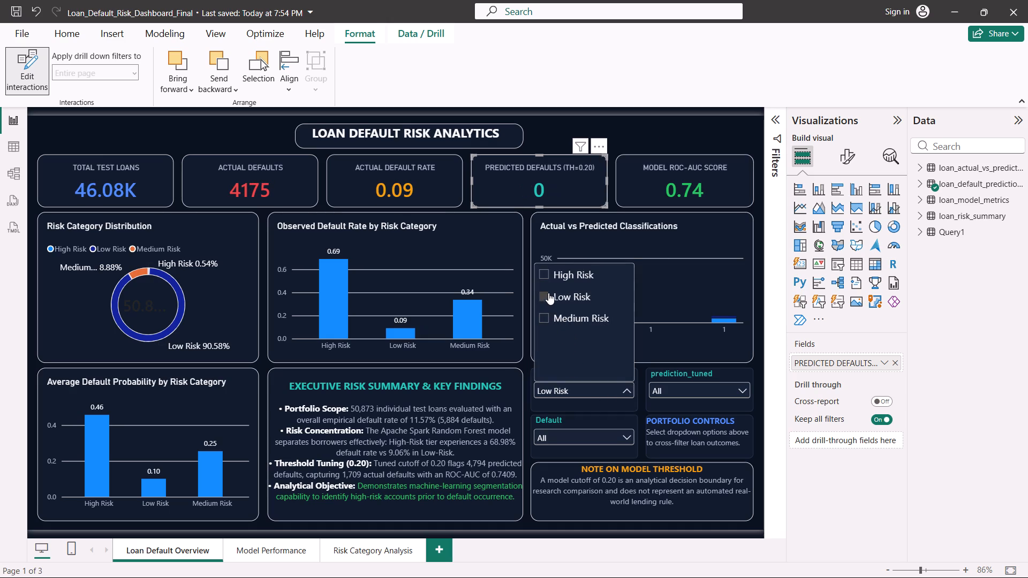
click(546, 279)
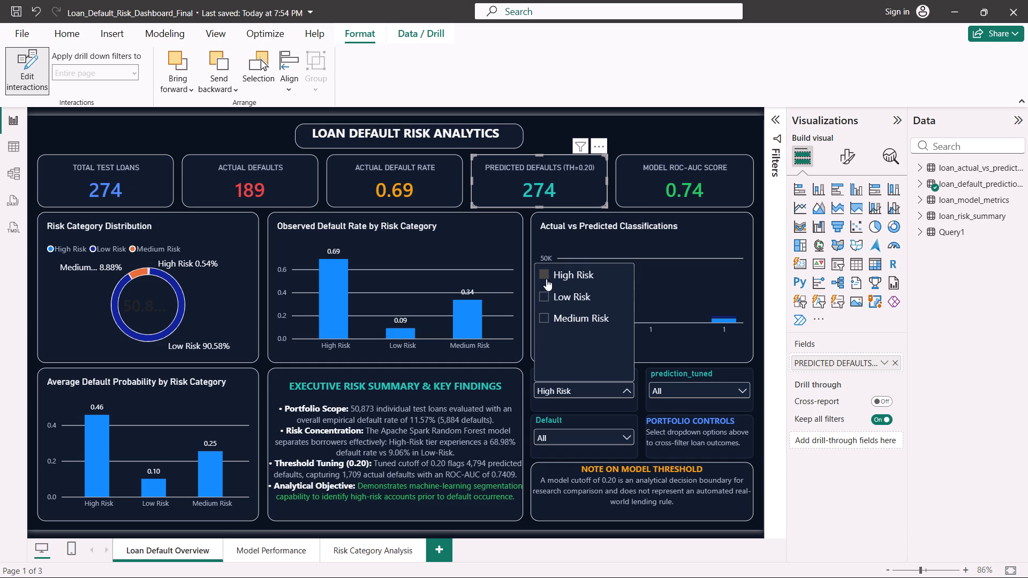
click(545, 295)
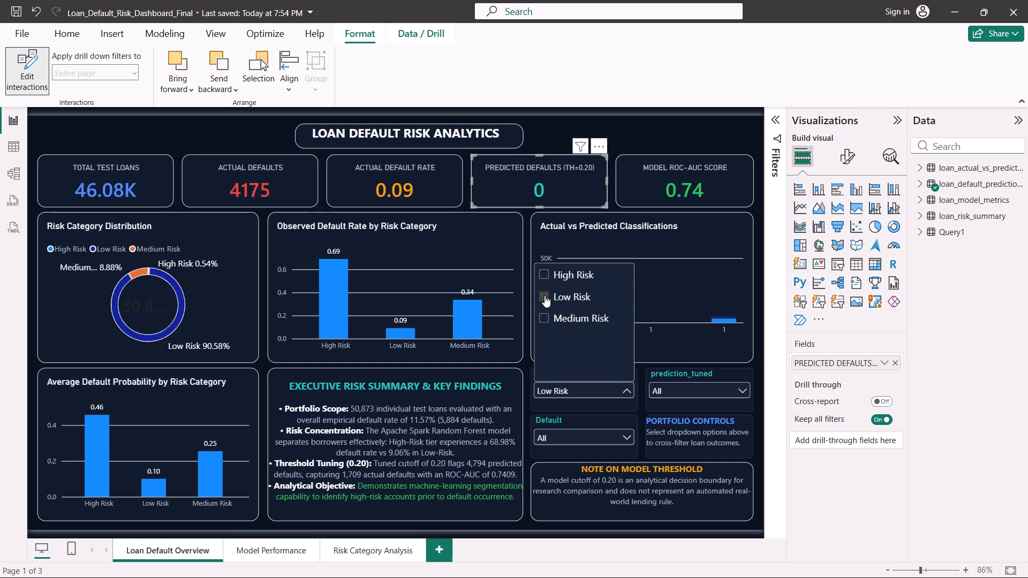
click(543, 315)
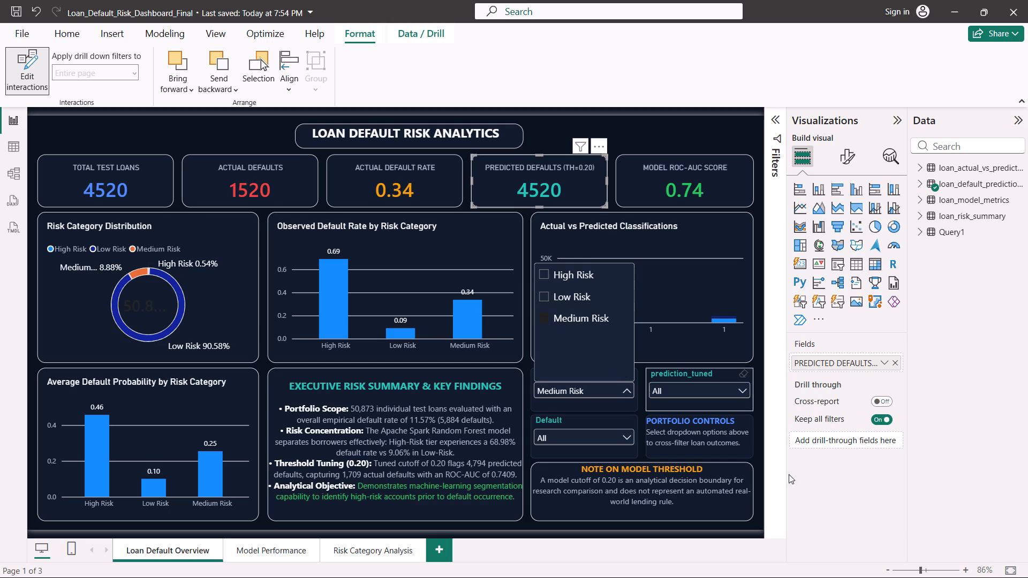
click(846, 508)
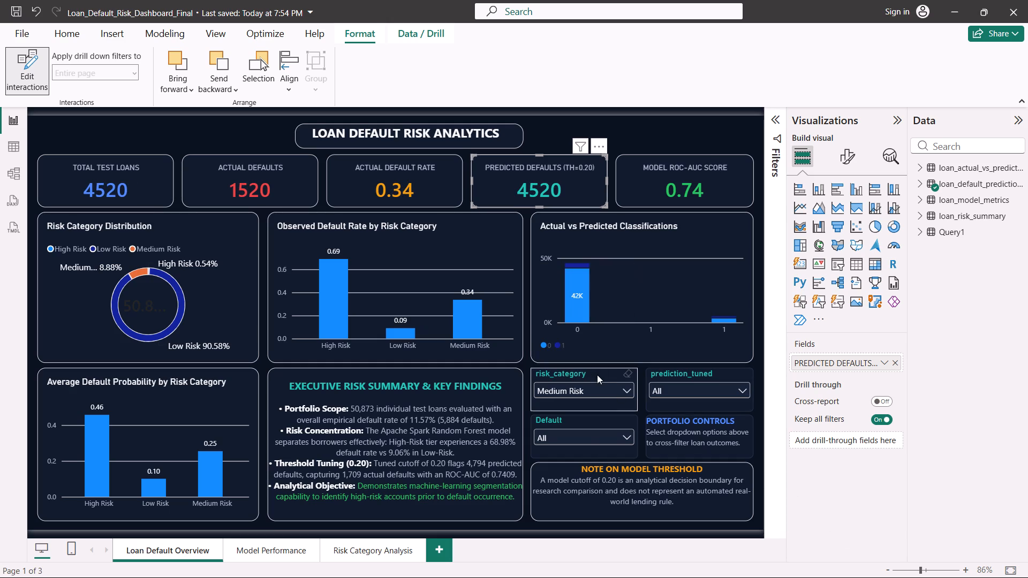
click(597, 375)
click(625, 376)
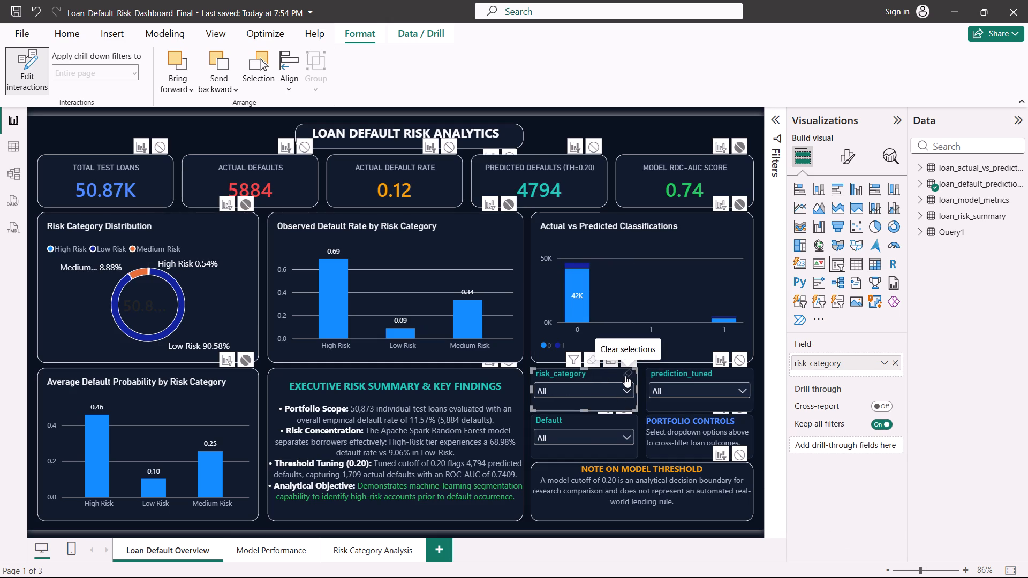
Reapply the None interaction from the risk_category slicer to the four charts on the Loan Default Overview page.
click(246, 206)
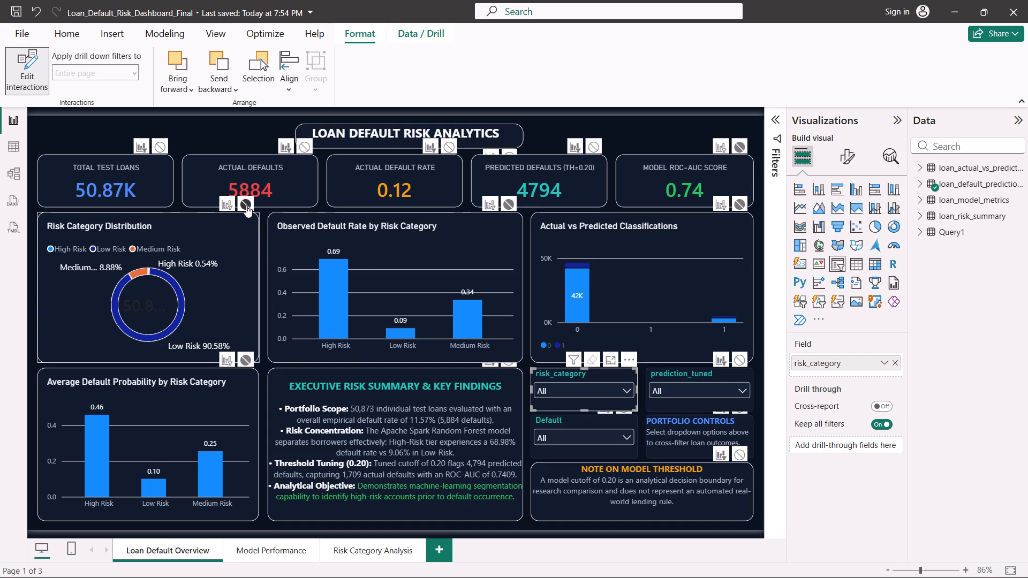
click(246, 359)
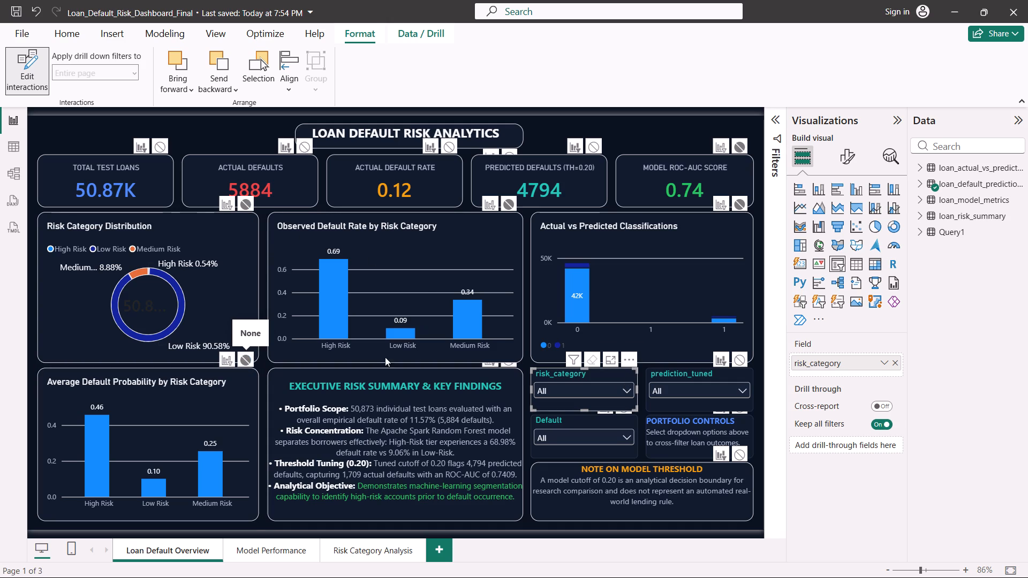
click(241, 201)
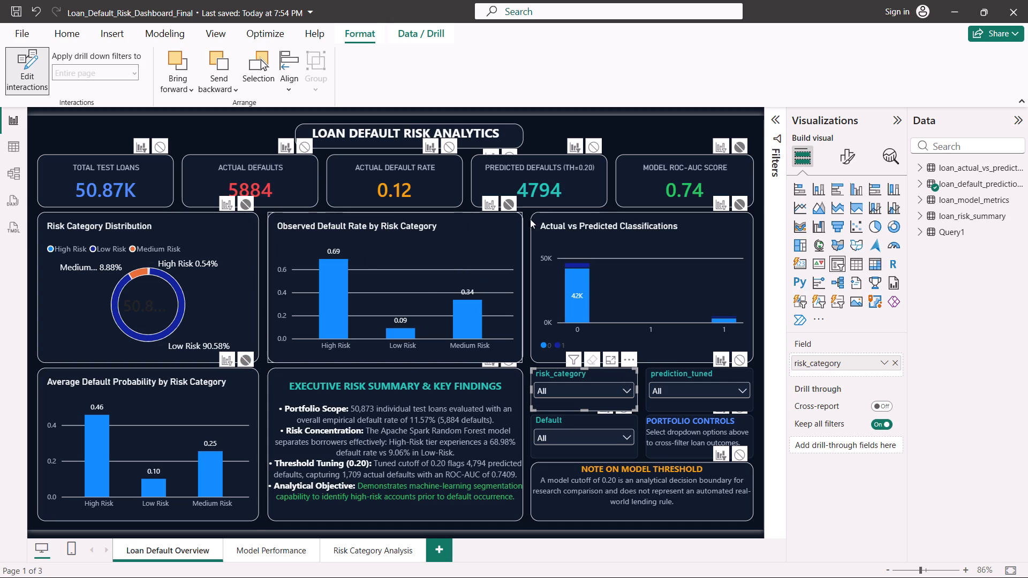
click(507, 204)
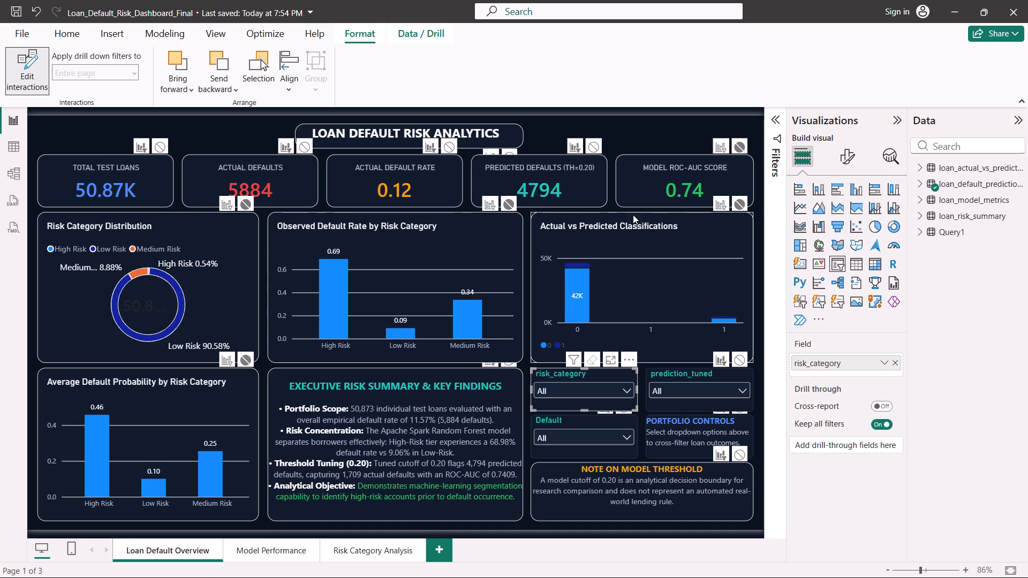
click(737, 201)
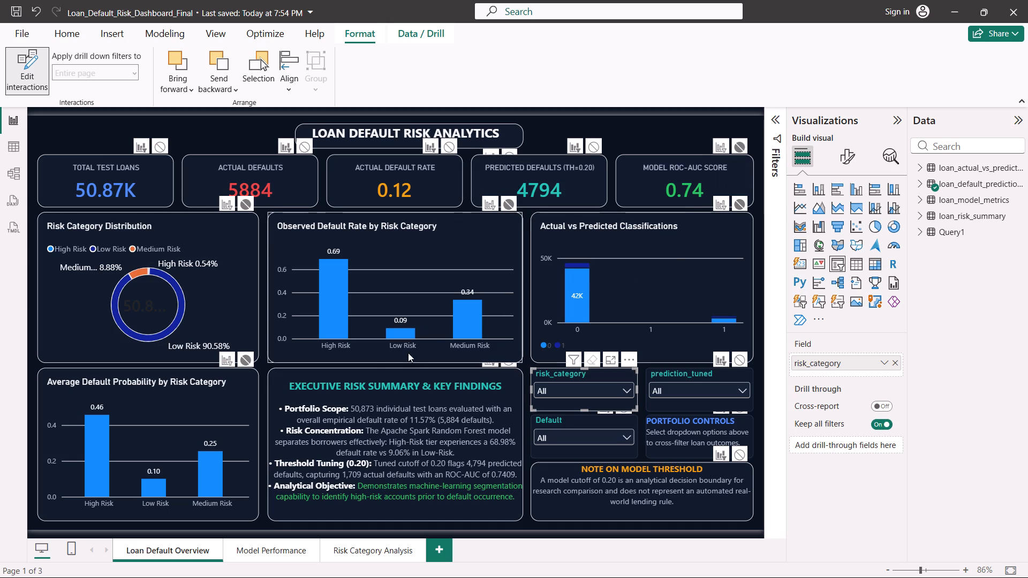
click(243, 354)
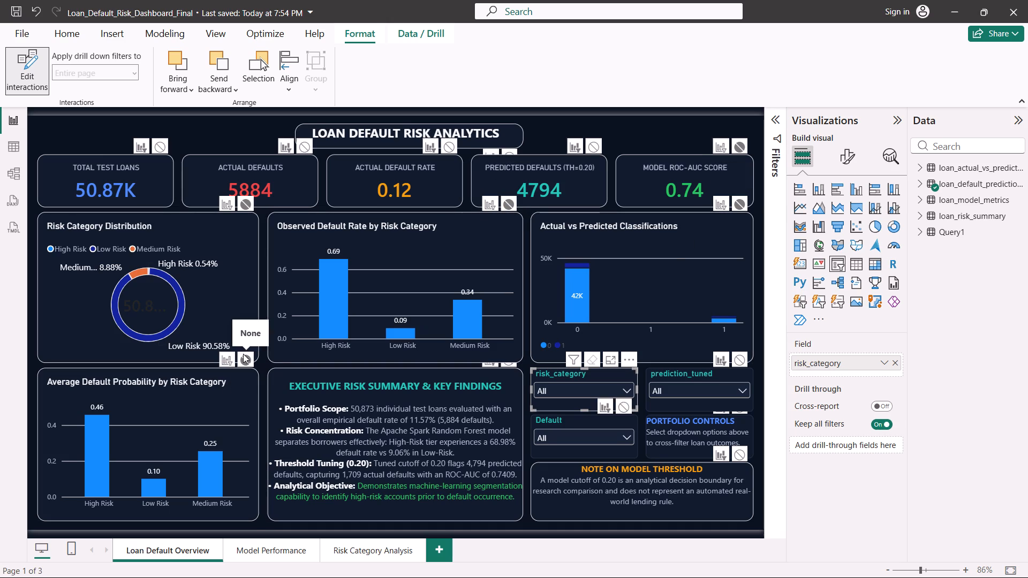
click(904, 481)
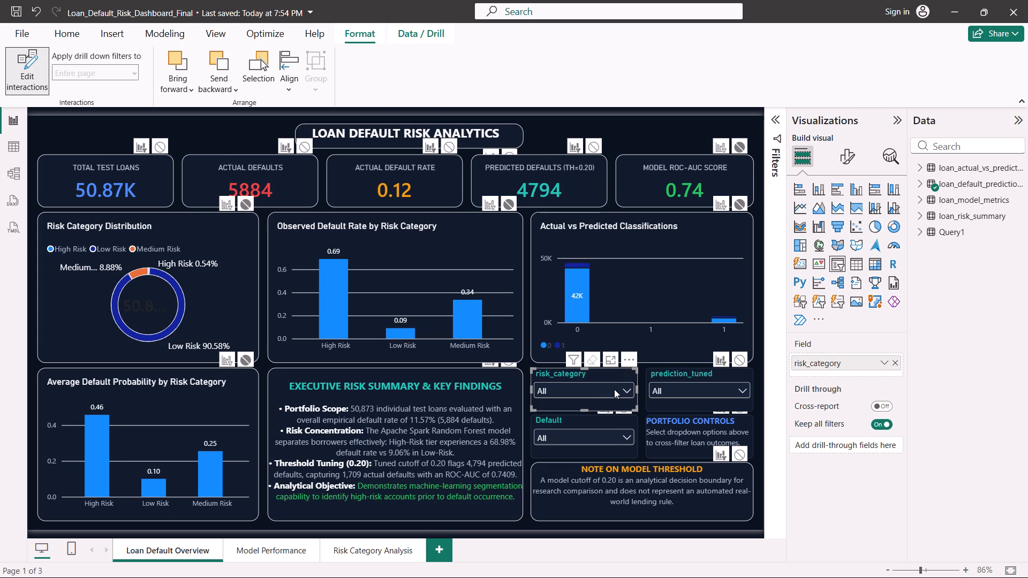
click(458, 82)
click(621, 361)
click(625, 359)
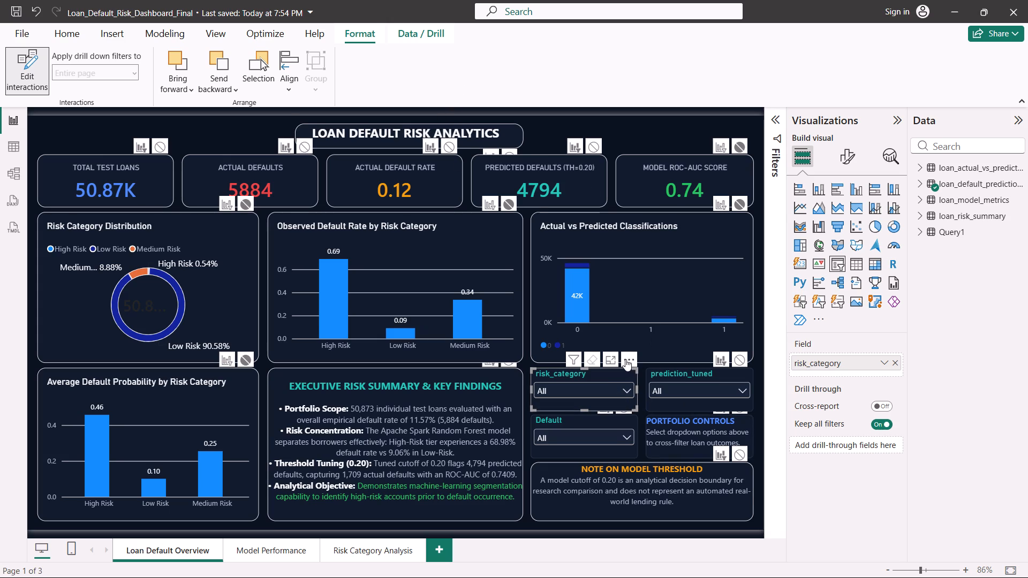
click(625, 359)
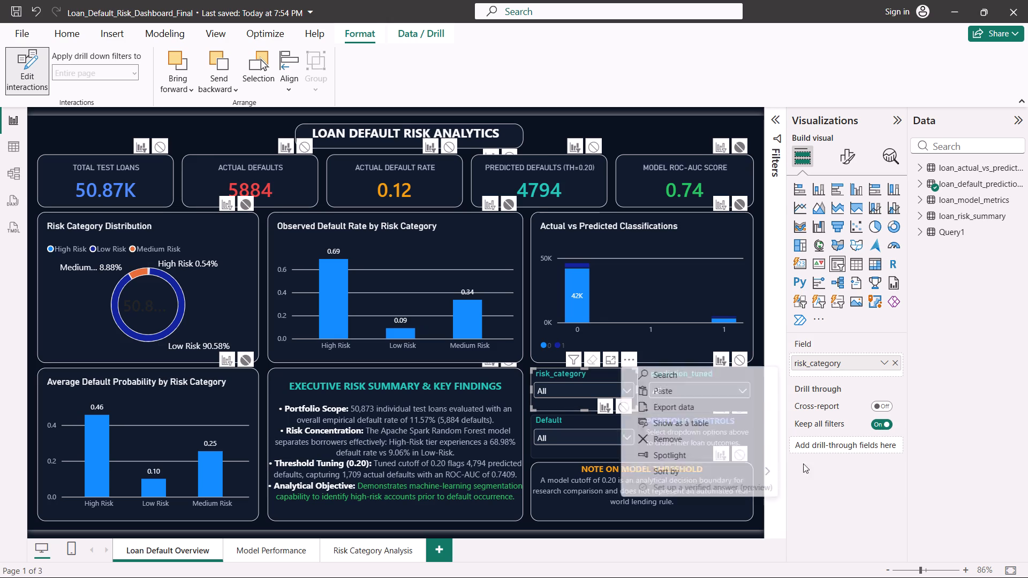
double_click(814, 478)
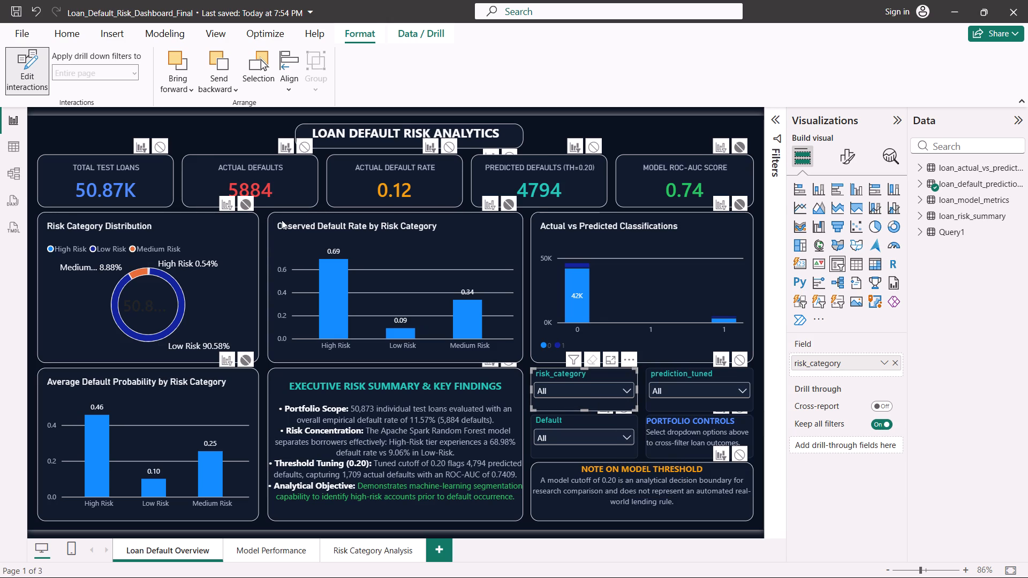
Set the Risk Category Distribution donut chart's interaction with the risk_category slicer to None and turn off Edit interactions.
right_click(247, 204)
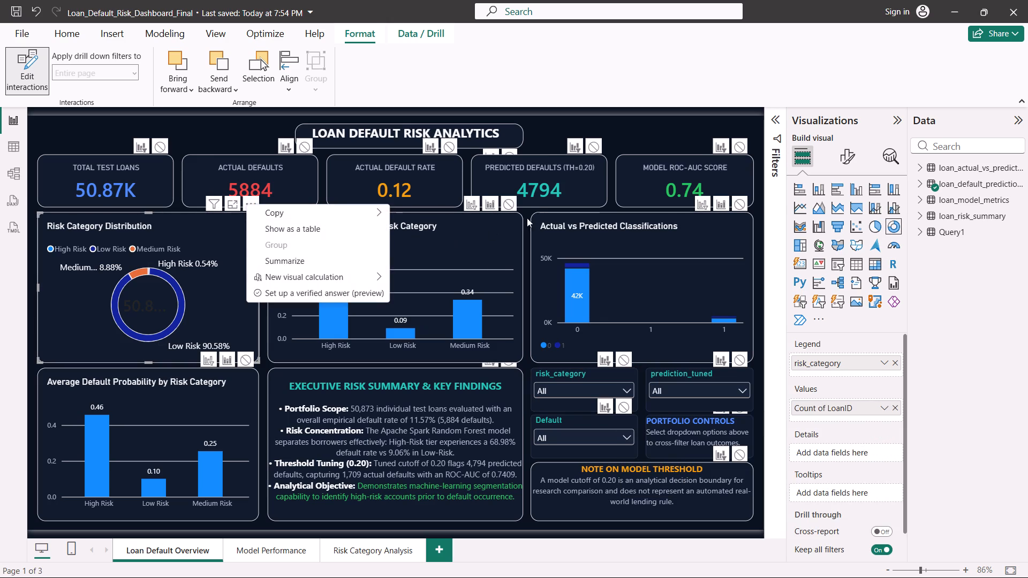
click(940, 412)
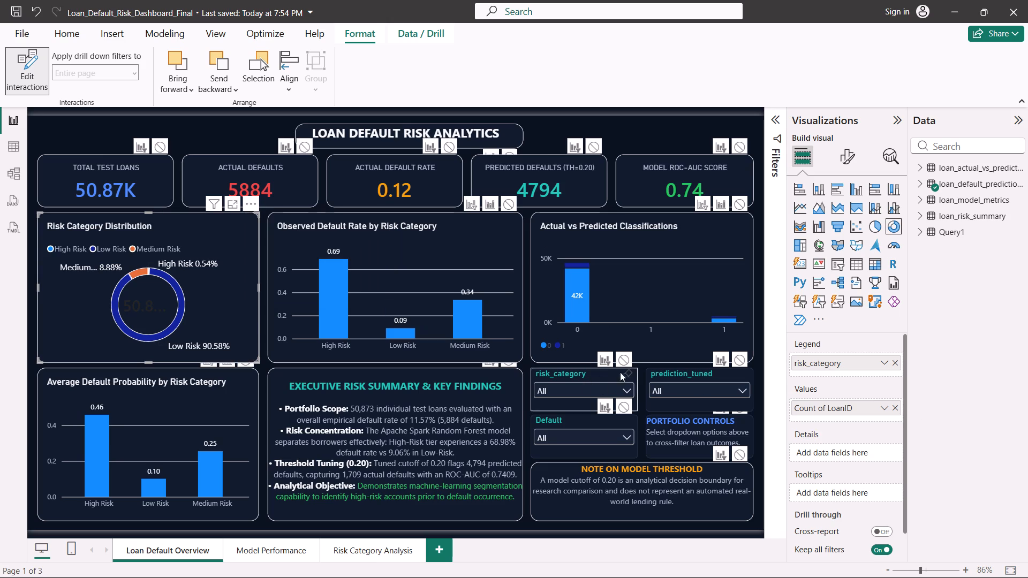
click(623, 363)
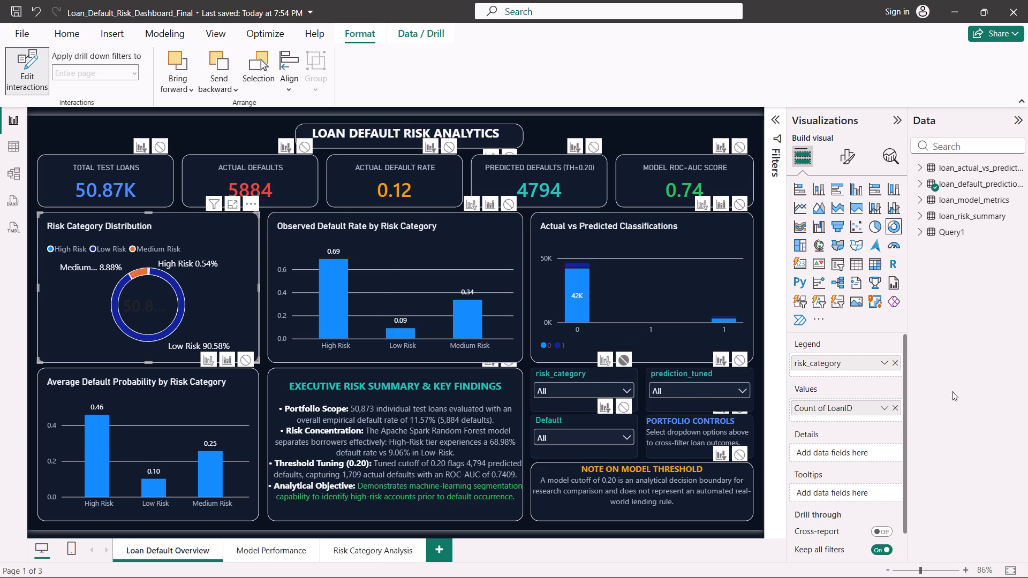
click(968, 391)
key(Escape)
click(38, 67)
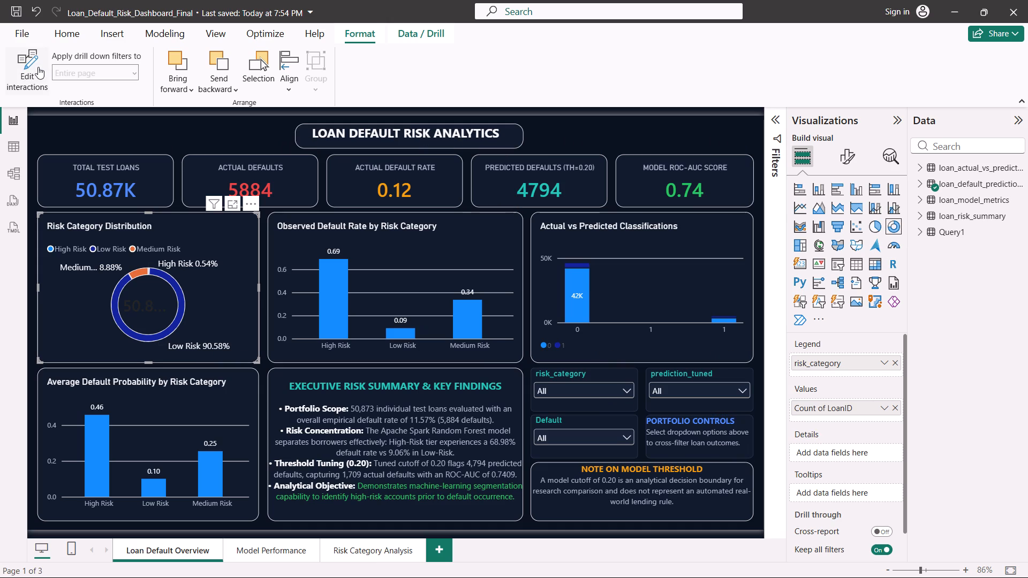
Test the risk_category slicer with Medium Risk, Low Risk and High Risk, checking how the cards and charts respond.
click(589, 385)
click(572, 322)
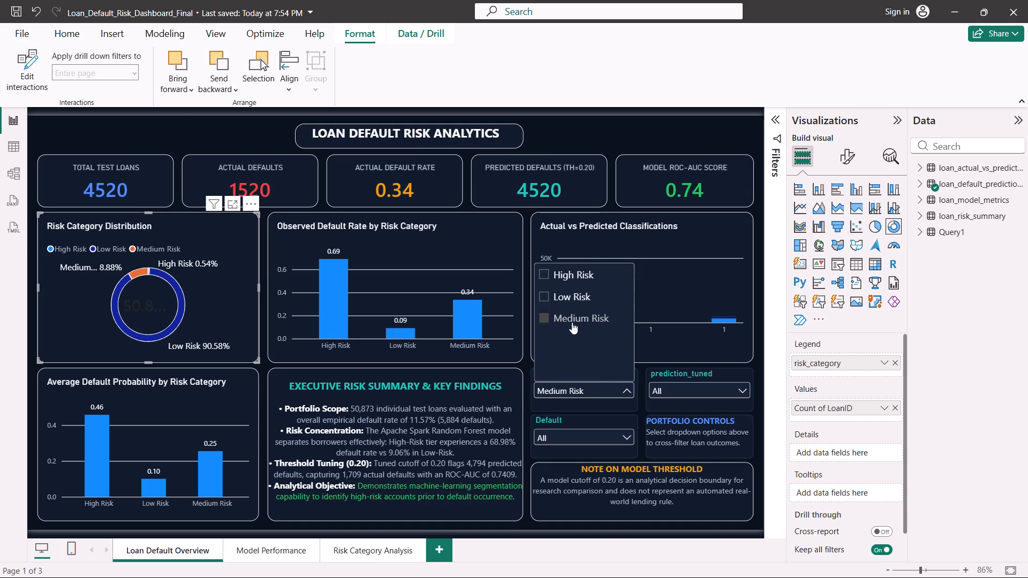
click(572, 295)
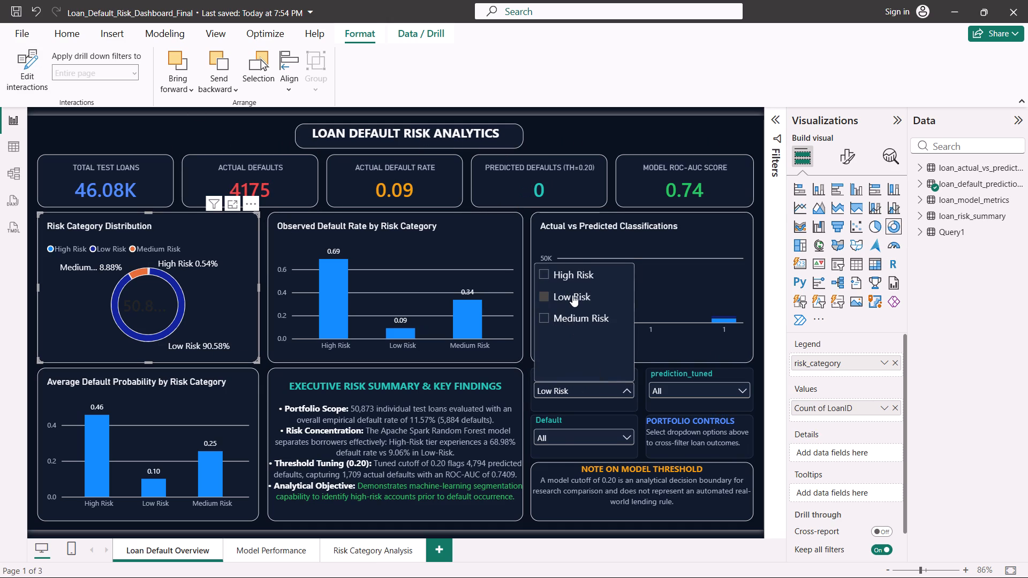
click(576, 277)
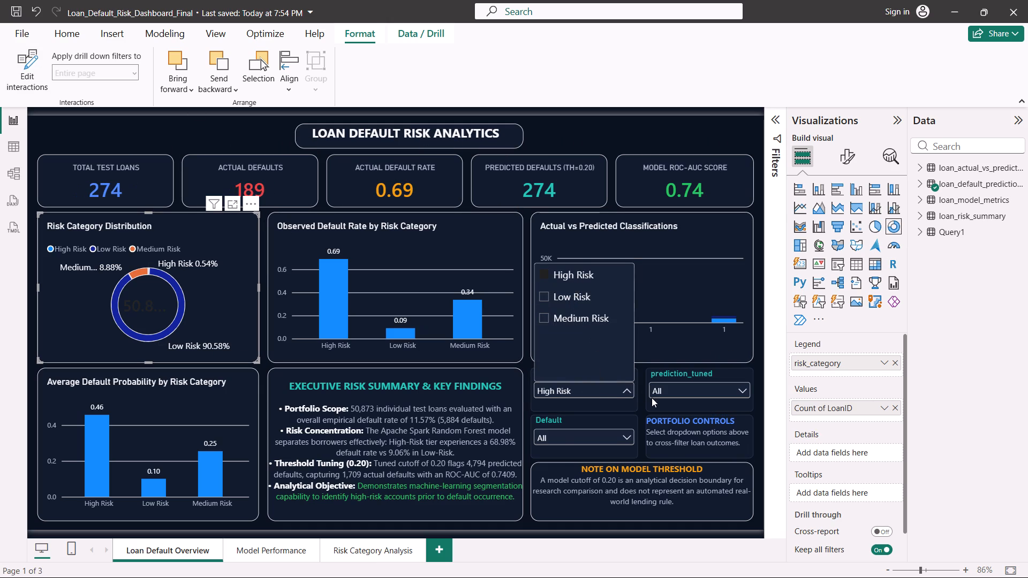
Test the prediction_tuned slicer by switching value 1 on and off, and briefly open the Default slicer.
click(681, 394)
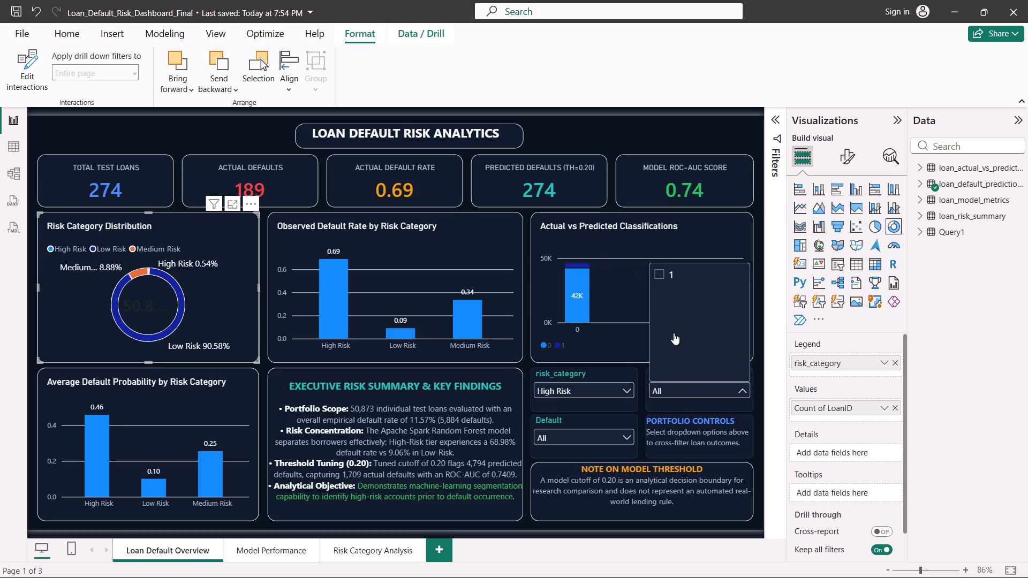
click(662, 279)
click(662, 279)
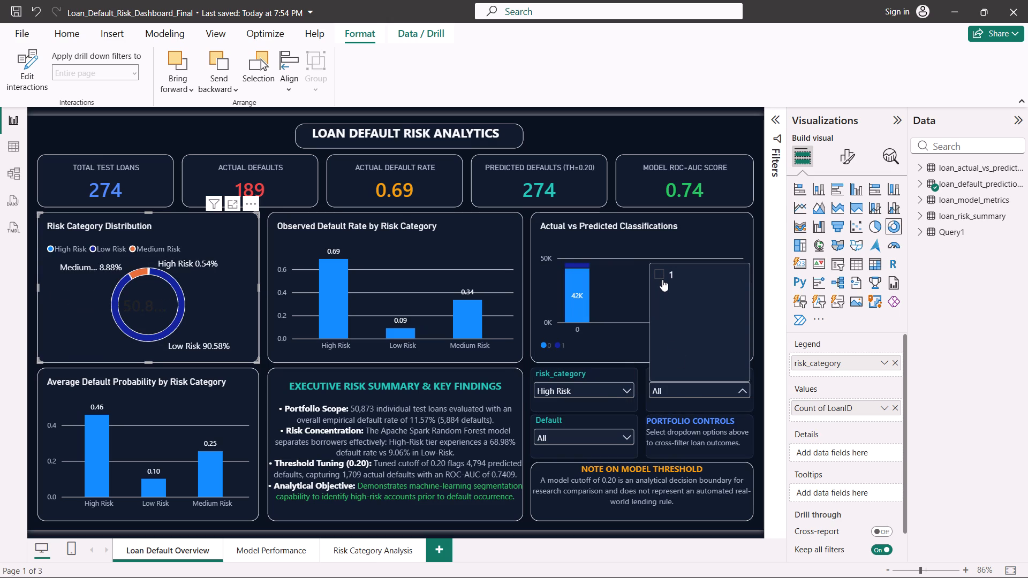
click(662, 279)
click(662, 279)
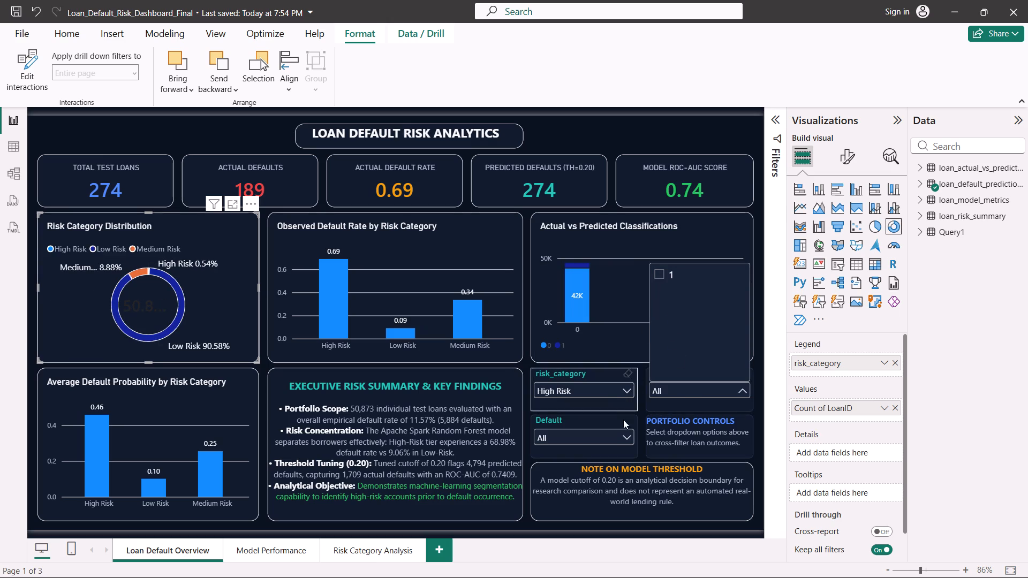
click(620, 443)
click(620, 443)
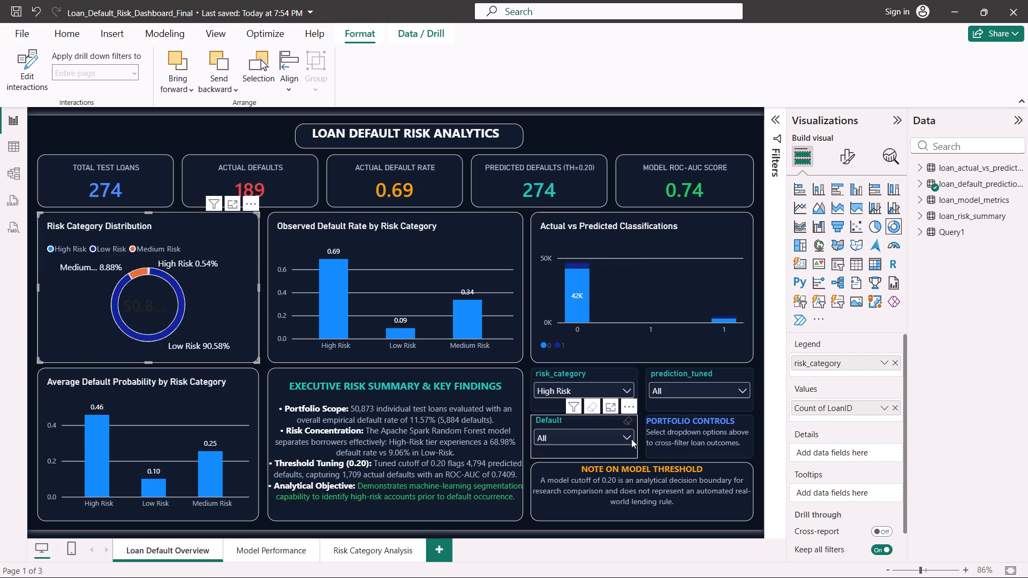
click(705, 394)
click(705, 394)
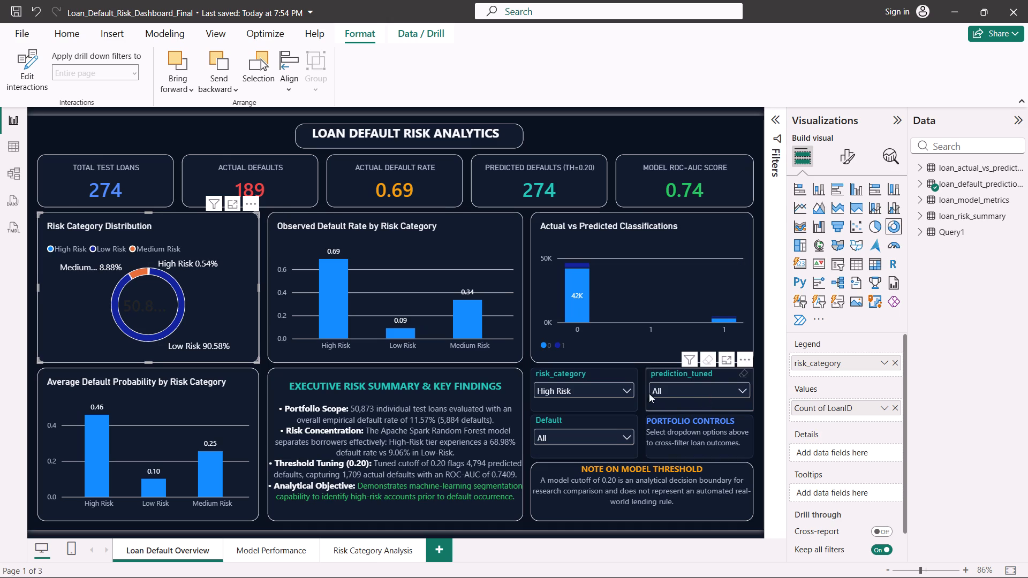
Clear the selection in the risk_category slicer.
click(626, 376)
click(686, 394)
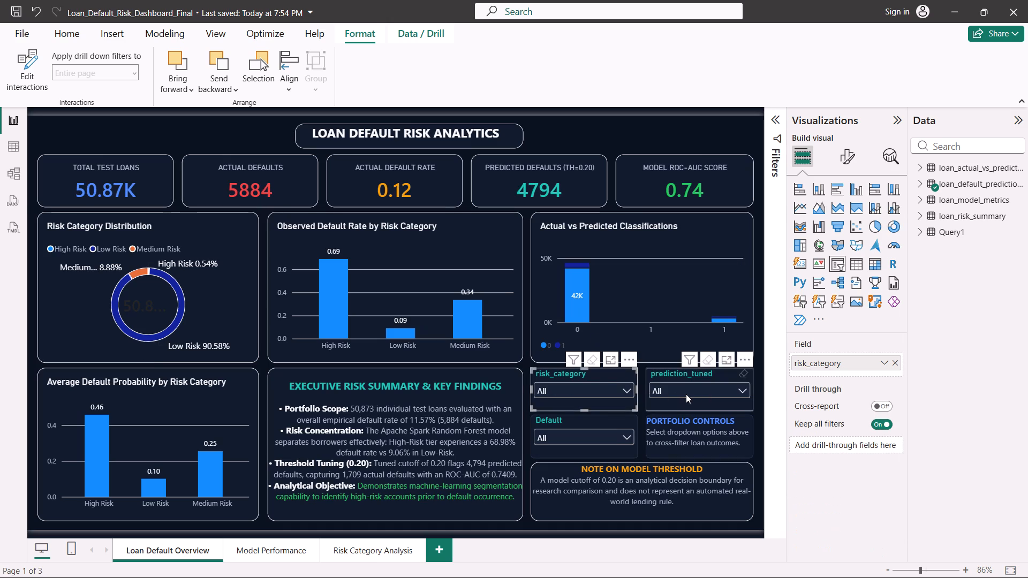
click(686, 394)
Turn on Edit interactions for the risk_category slicer.
click(34, 80)
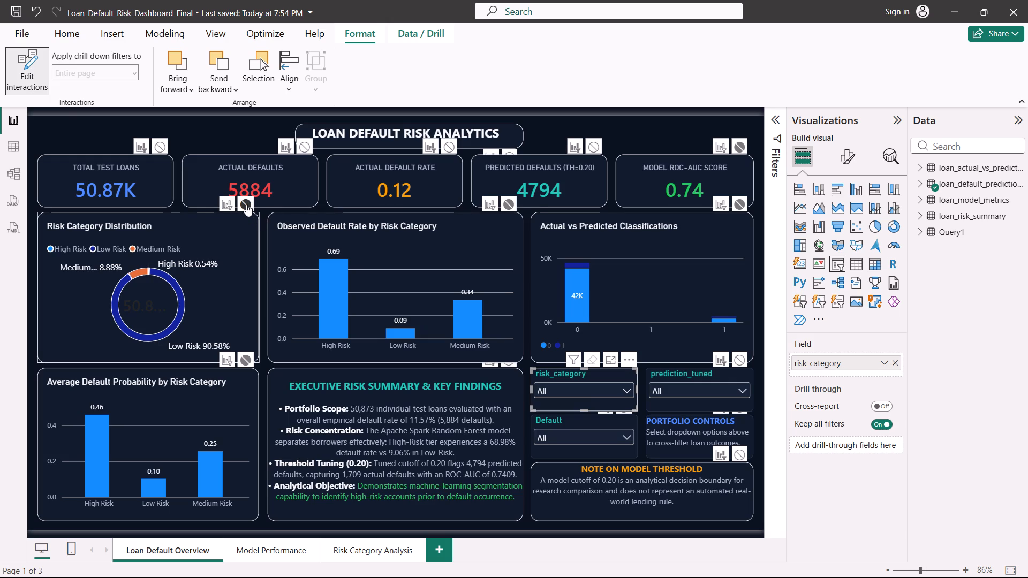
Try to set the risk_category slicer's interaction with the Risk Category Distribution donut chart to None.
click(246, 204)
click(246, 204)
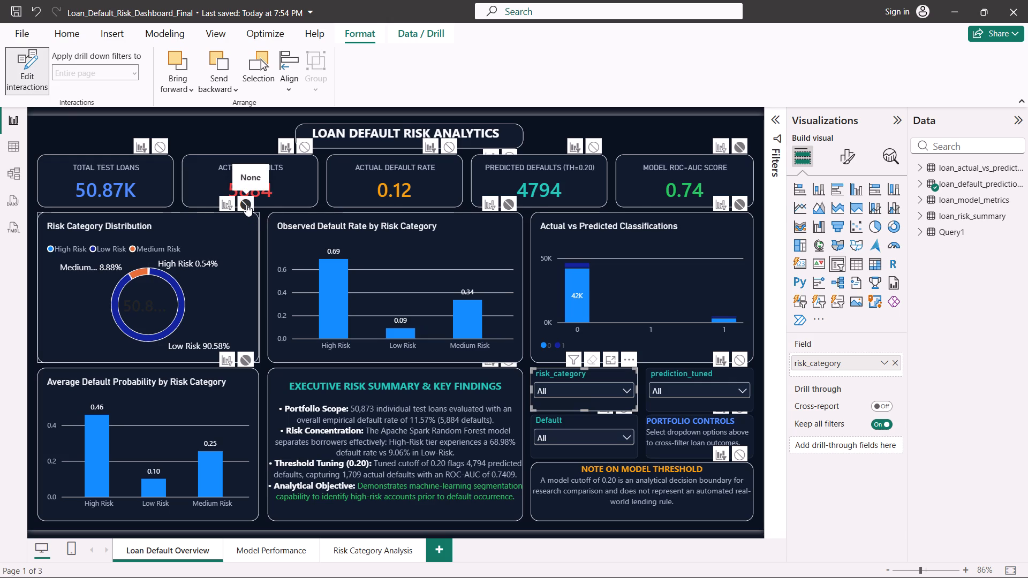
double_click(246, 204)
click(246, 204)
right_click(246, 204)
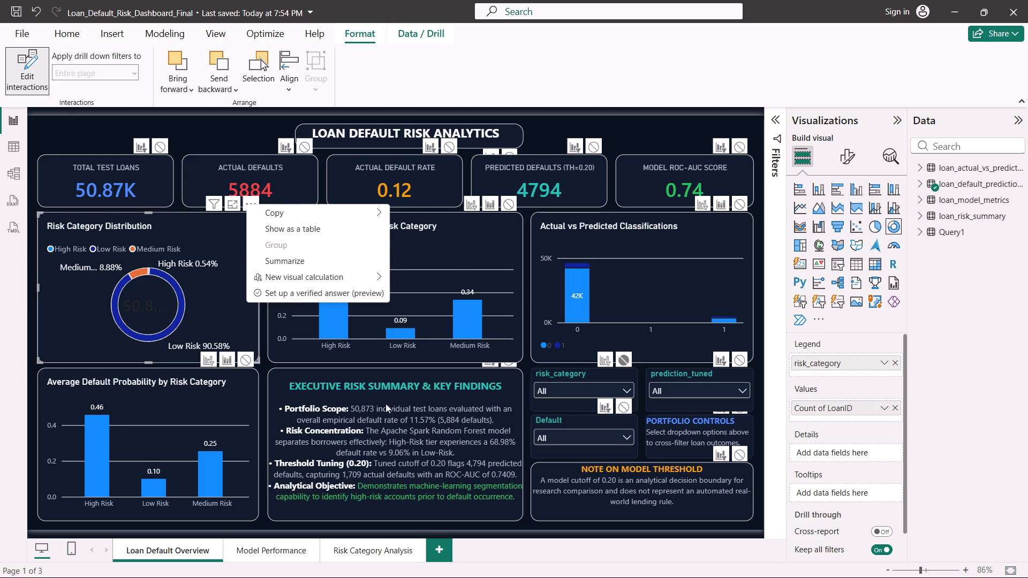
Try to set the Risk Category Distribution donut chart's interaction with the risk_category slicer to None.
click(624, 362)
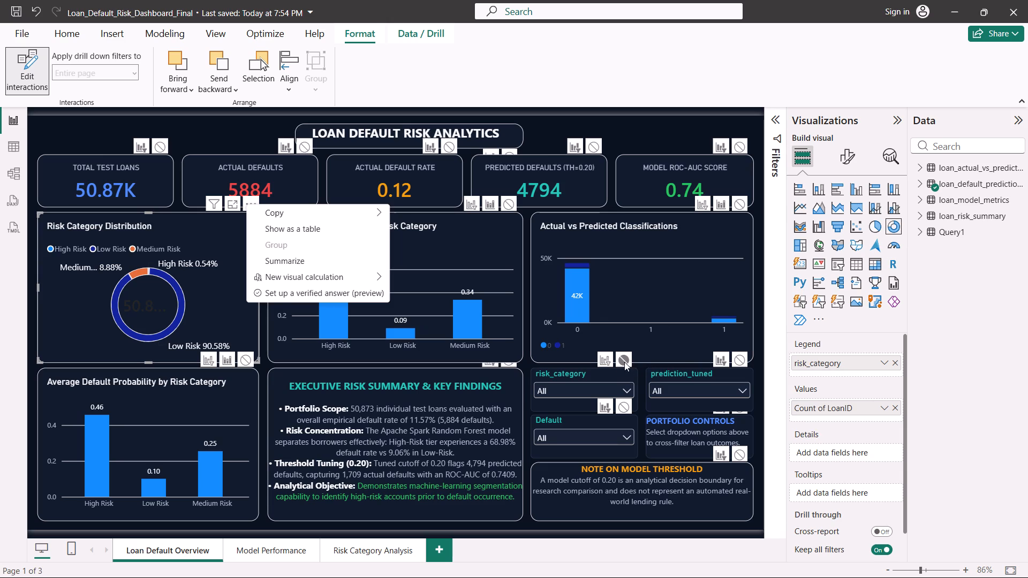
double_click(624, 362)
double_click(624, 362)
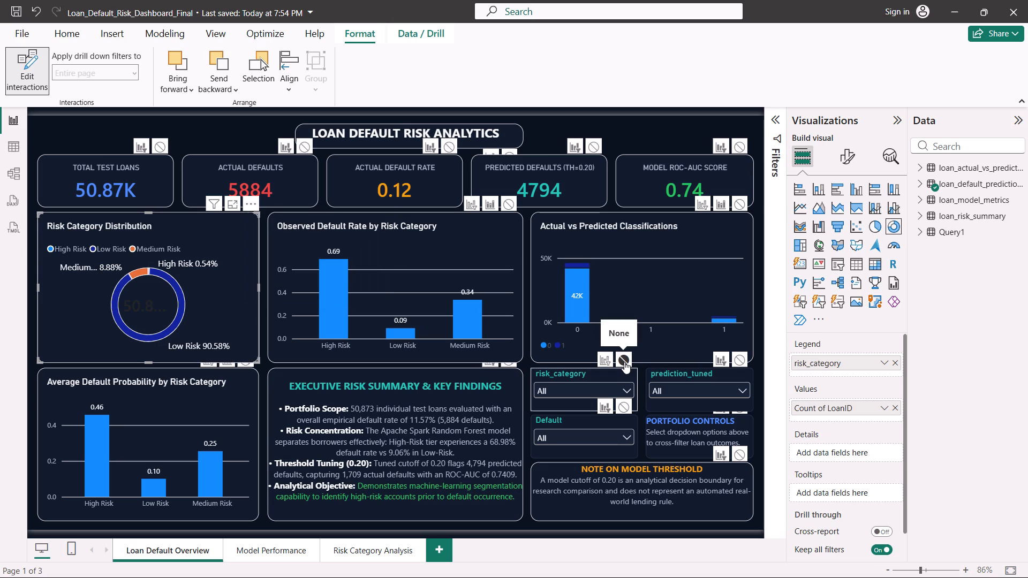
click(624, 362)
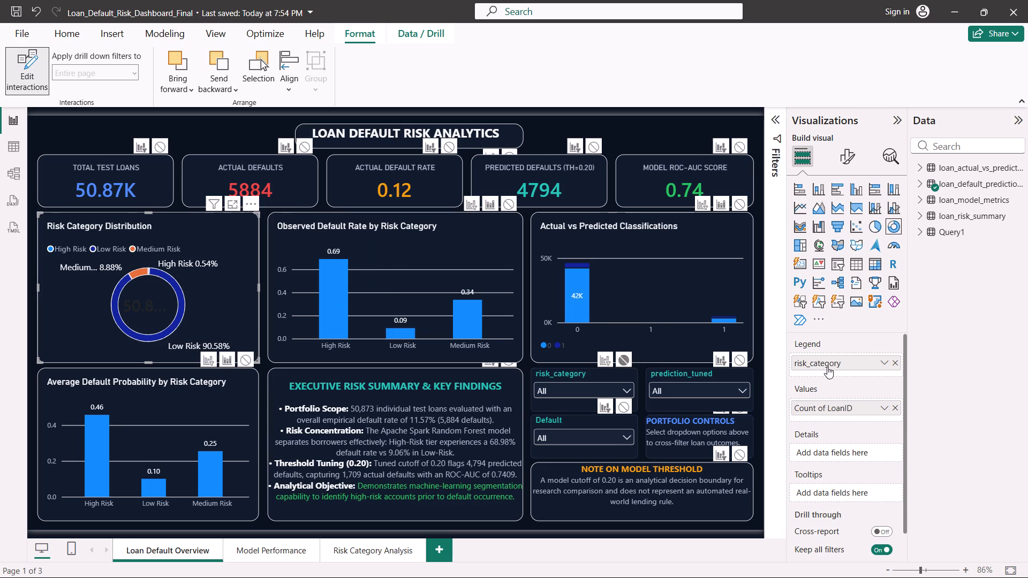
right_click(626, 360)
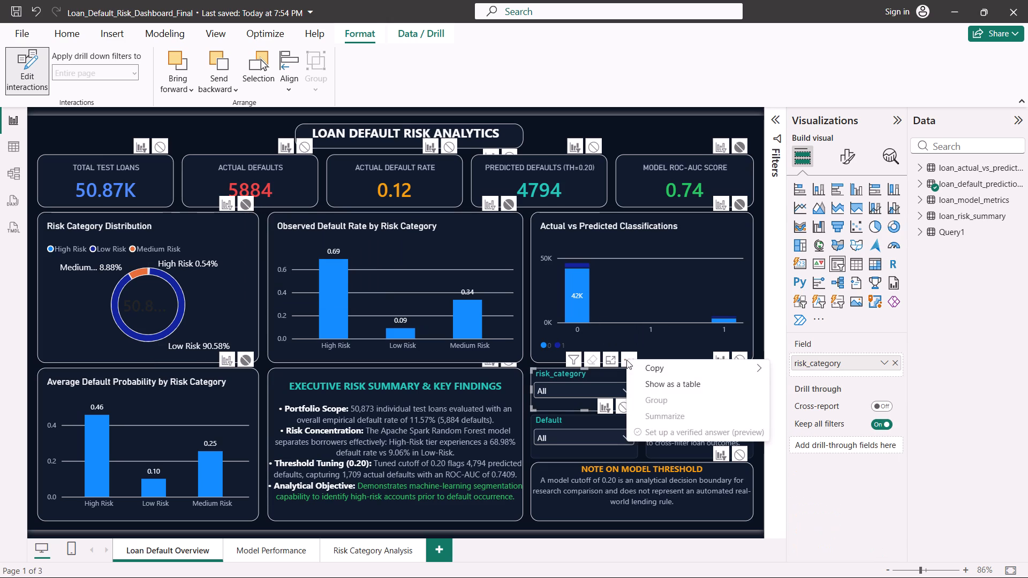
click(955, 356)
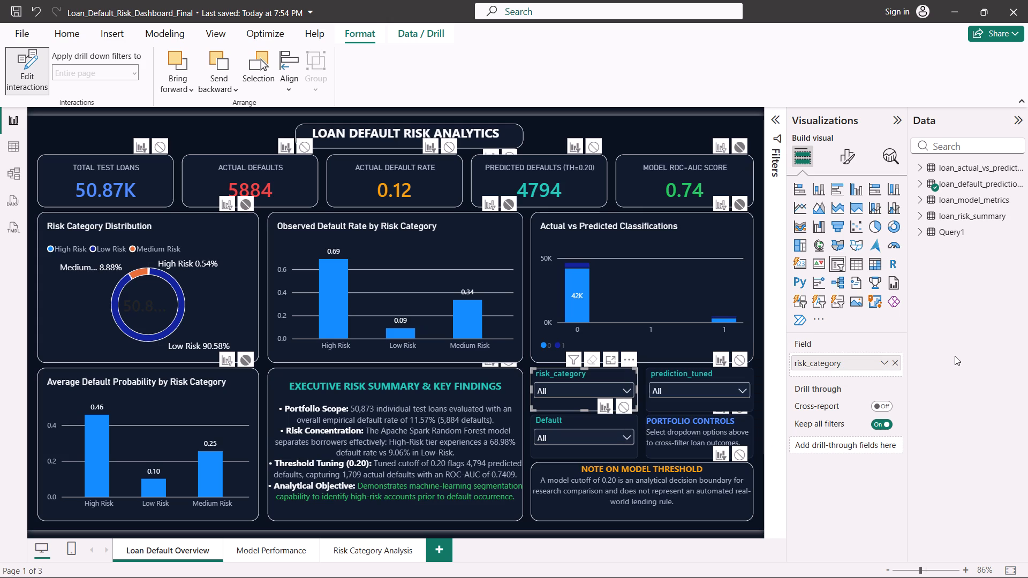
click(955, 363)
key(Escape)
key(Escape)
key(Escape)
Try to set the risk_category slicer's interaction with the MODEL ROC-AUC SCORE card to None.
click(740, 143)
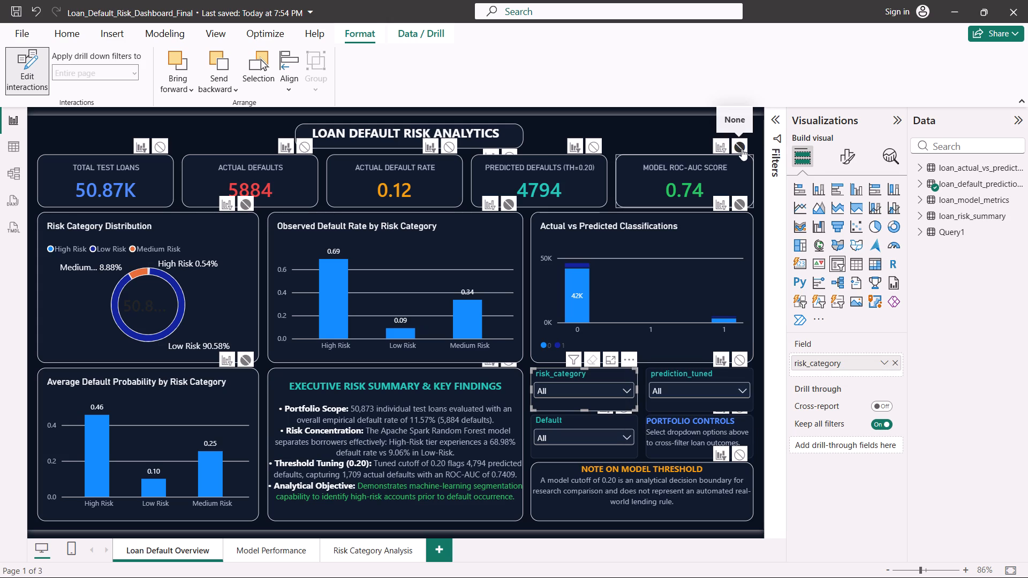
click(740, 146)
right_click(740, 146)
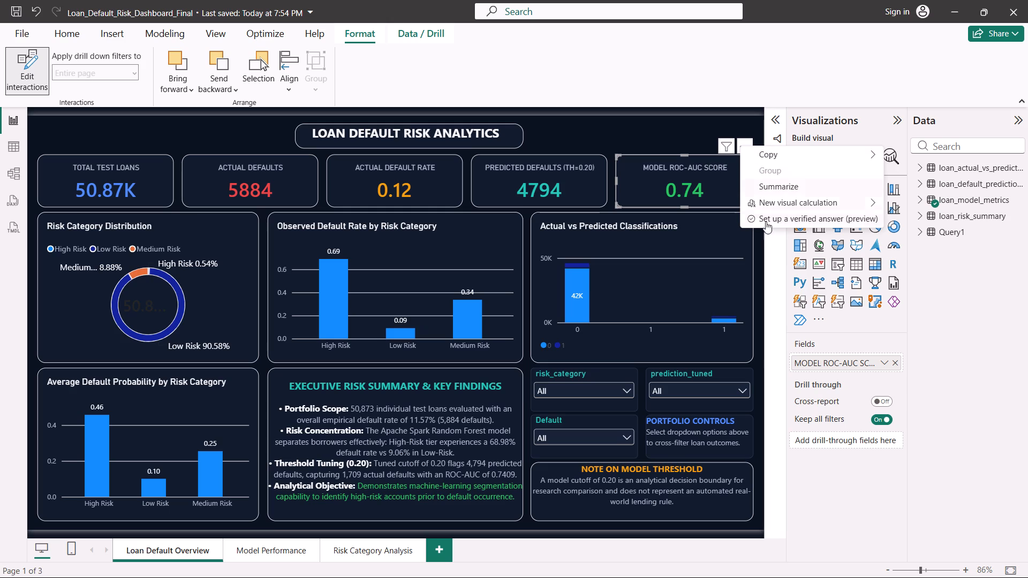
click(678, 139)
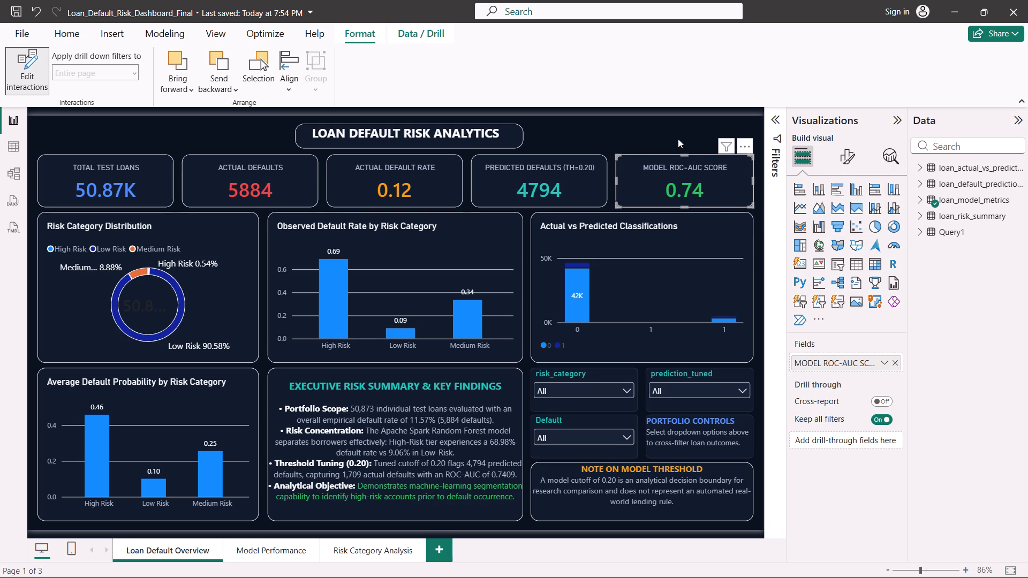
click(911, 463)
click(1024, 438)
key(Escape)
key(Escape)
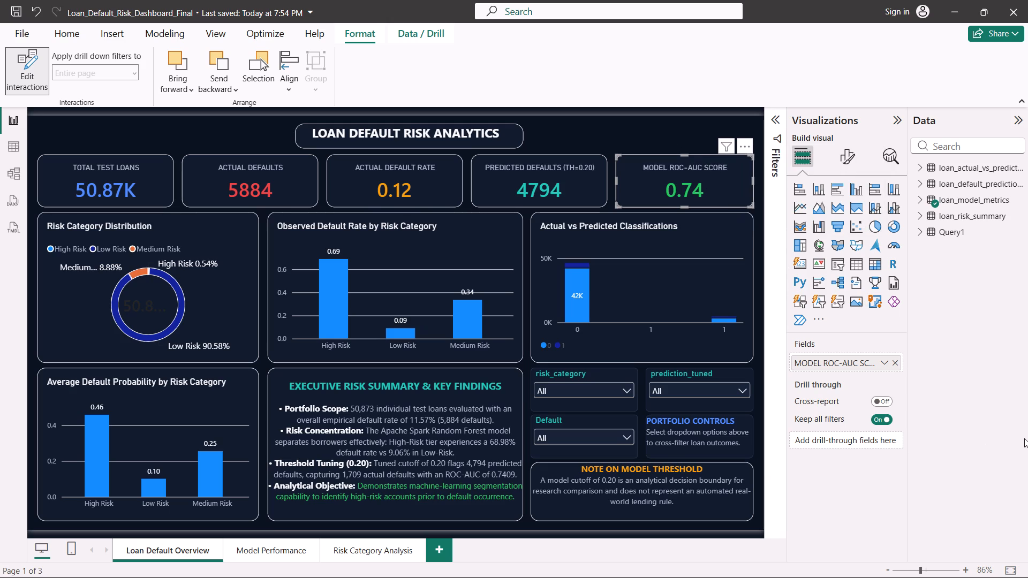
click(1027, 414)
Test the risk_category slicer by switching Medium Risk on and off.
click(626, 389)
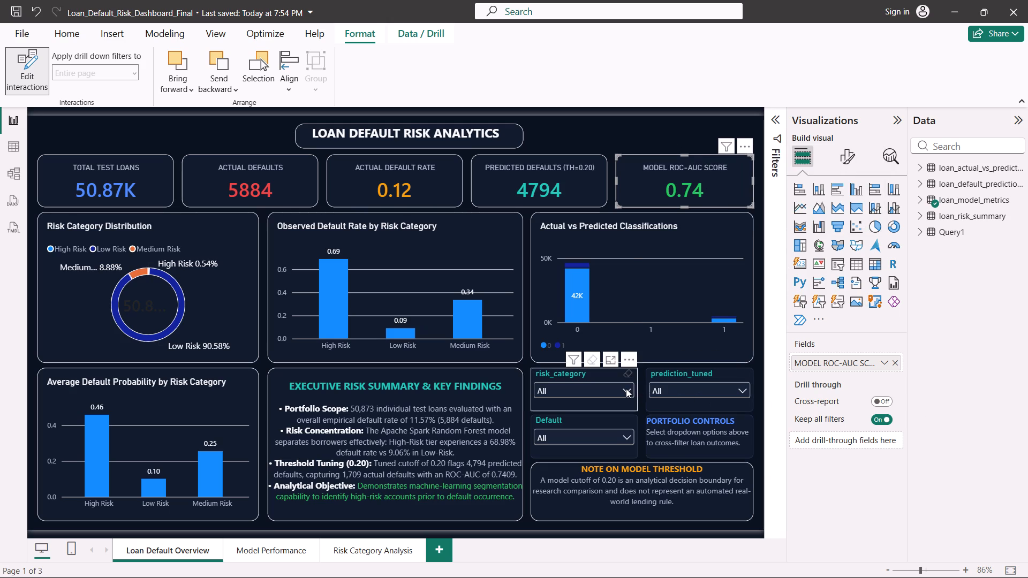
click(542, 321)
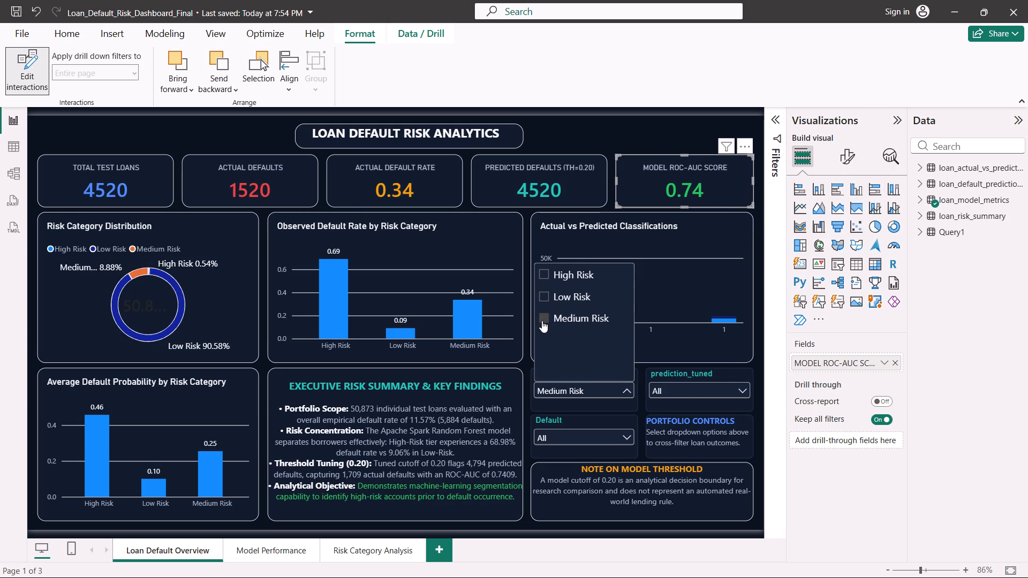
click(542, 321)
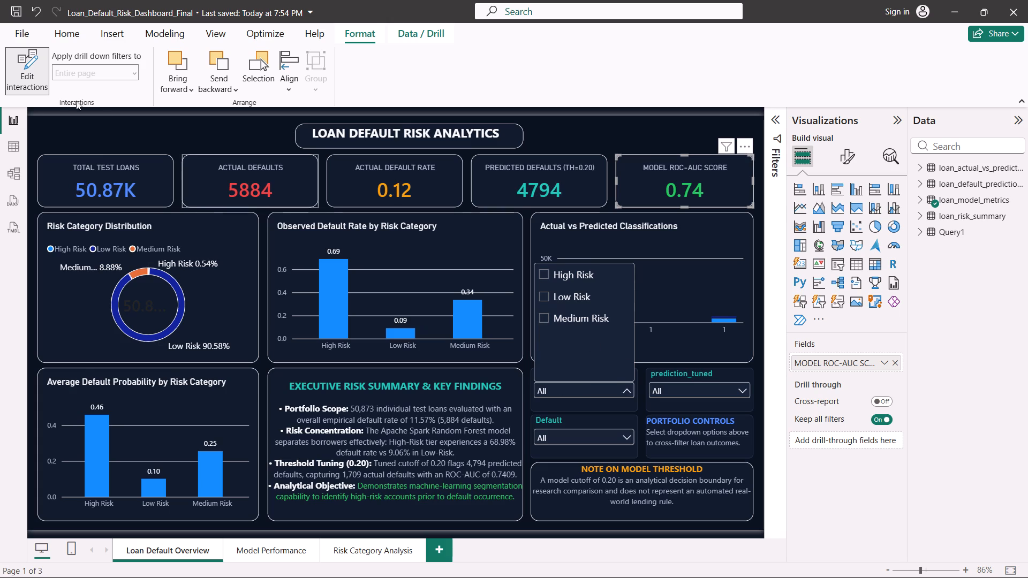
Reopen Edit interactions for the risk_category slicer and choose None for the four charts and the MODEL ROC-AUC SCORE card.
click(19, 64)
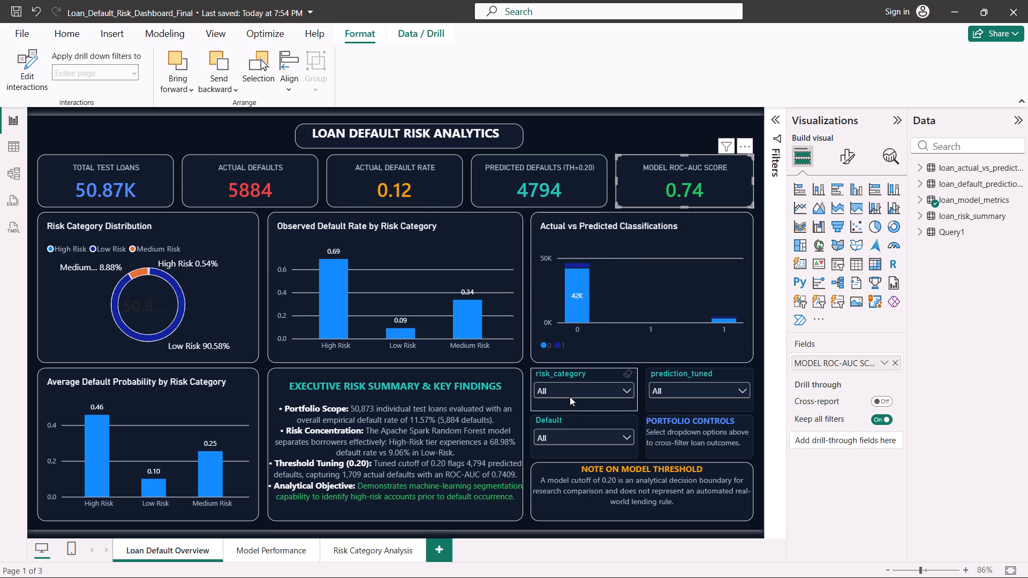
click(580, 405)
click(38, 65)
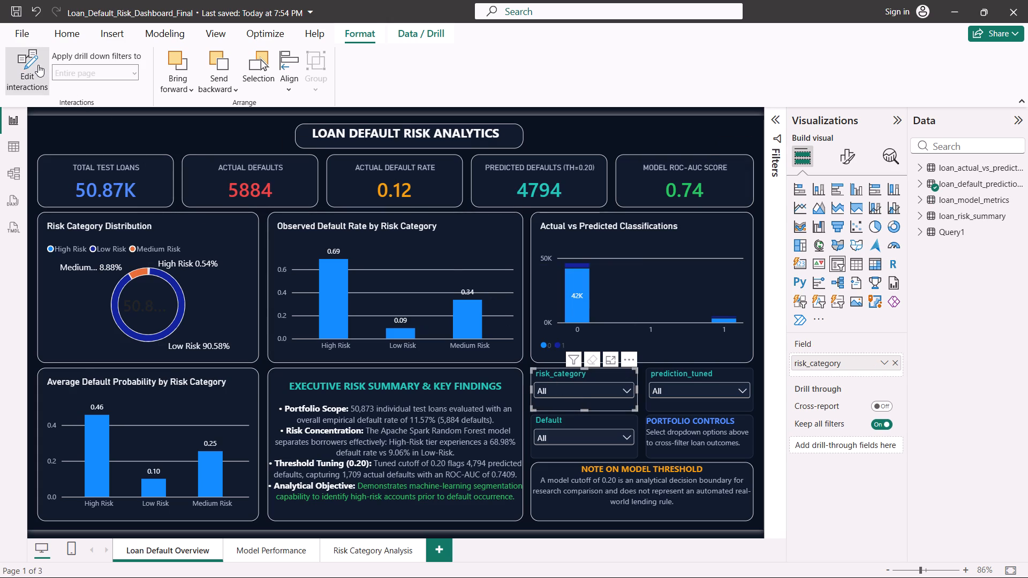
click(242, 356)
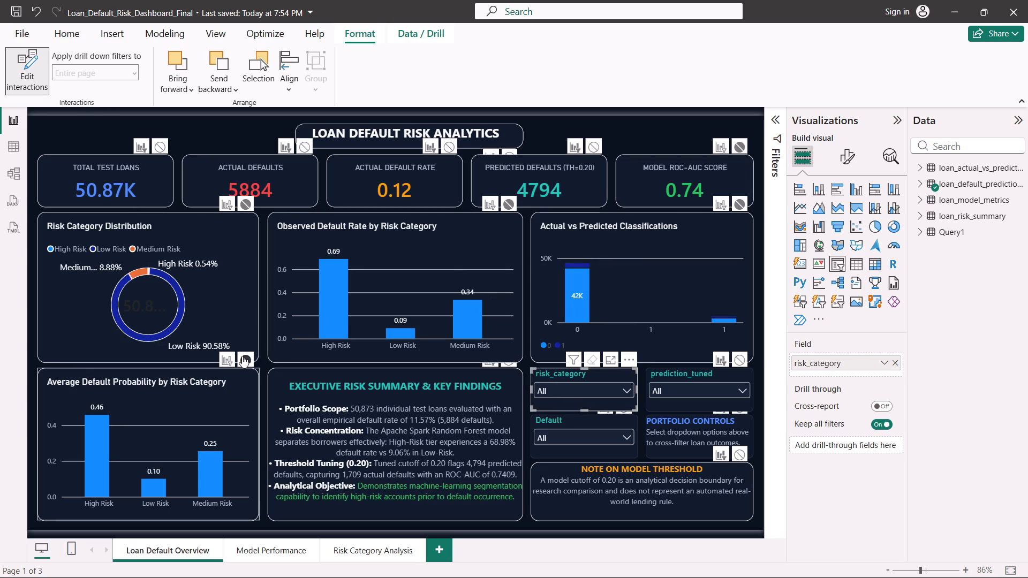
click(239, 201)
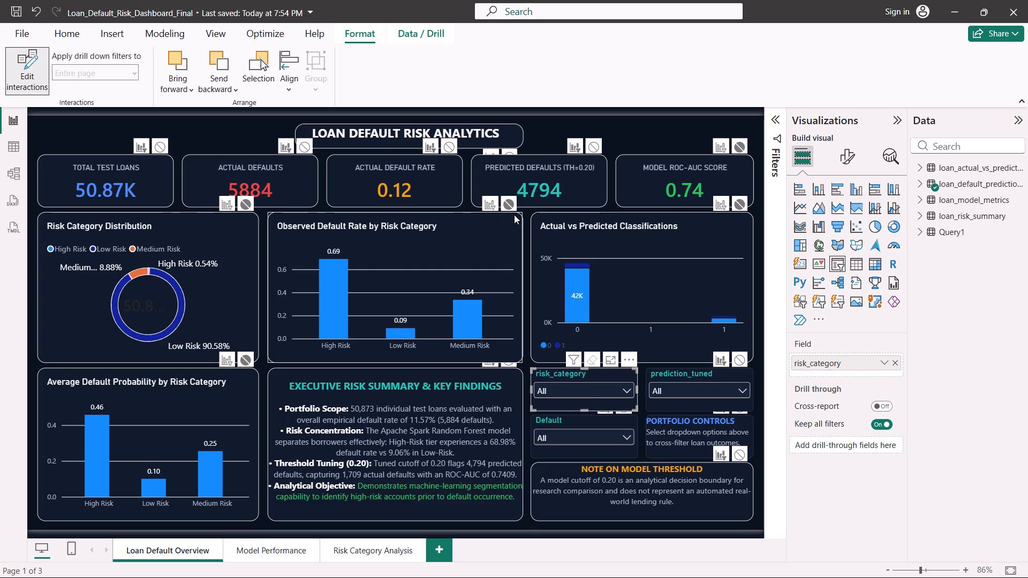
click(509, 201)
click(743, 206)
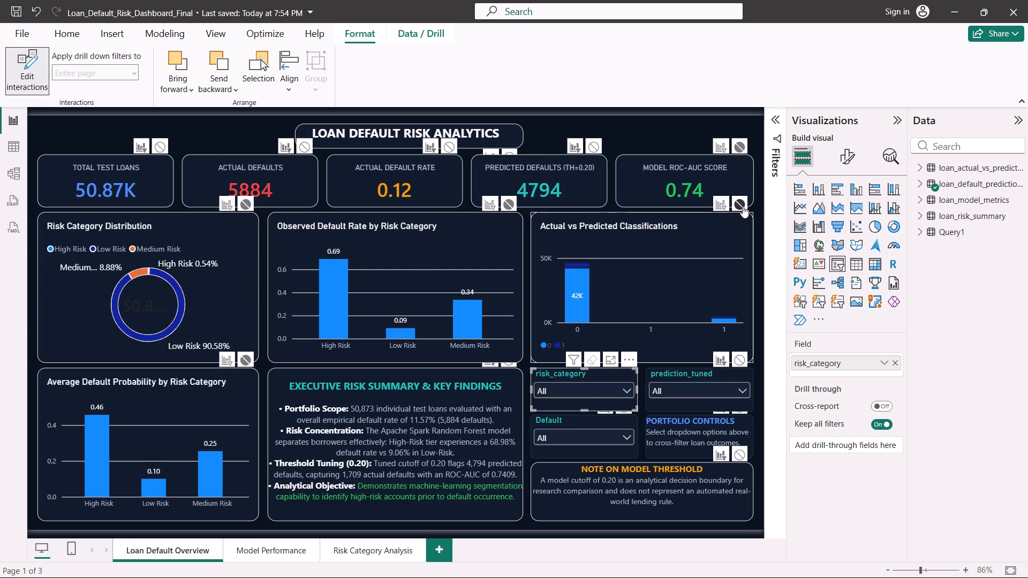
click(739, 147)
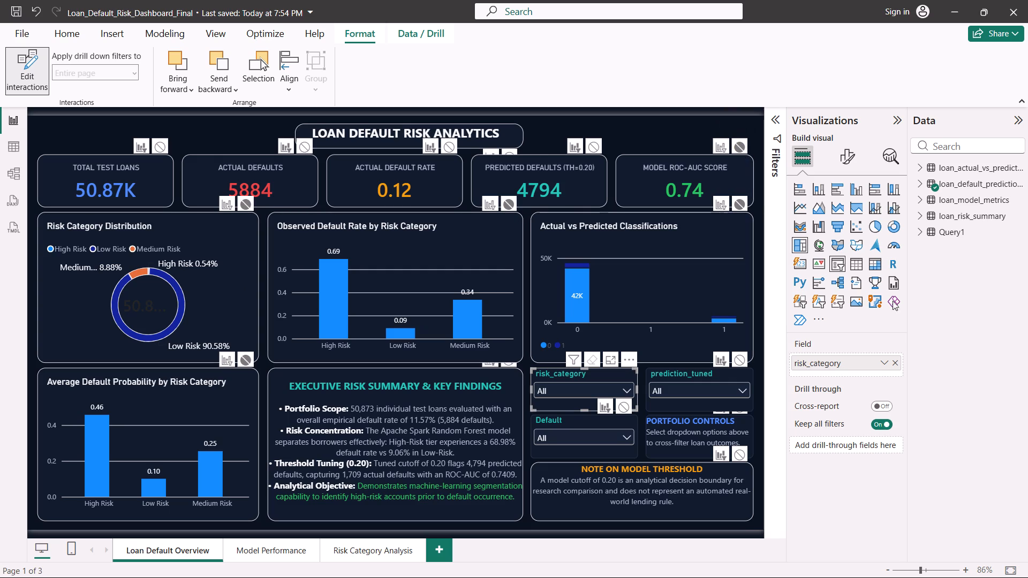
click(956, 331)
triple_click(648, 133)
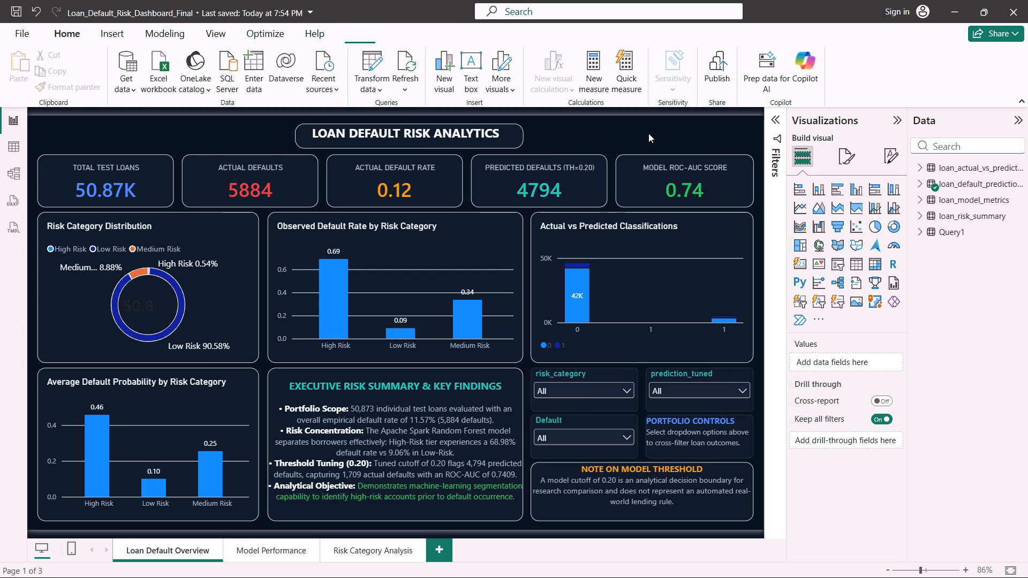
click(648, 133)
Filter the overview page to Medium Risk with the risk_category slicer.
click(596, 381)
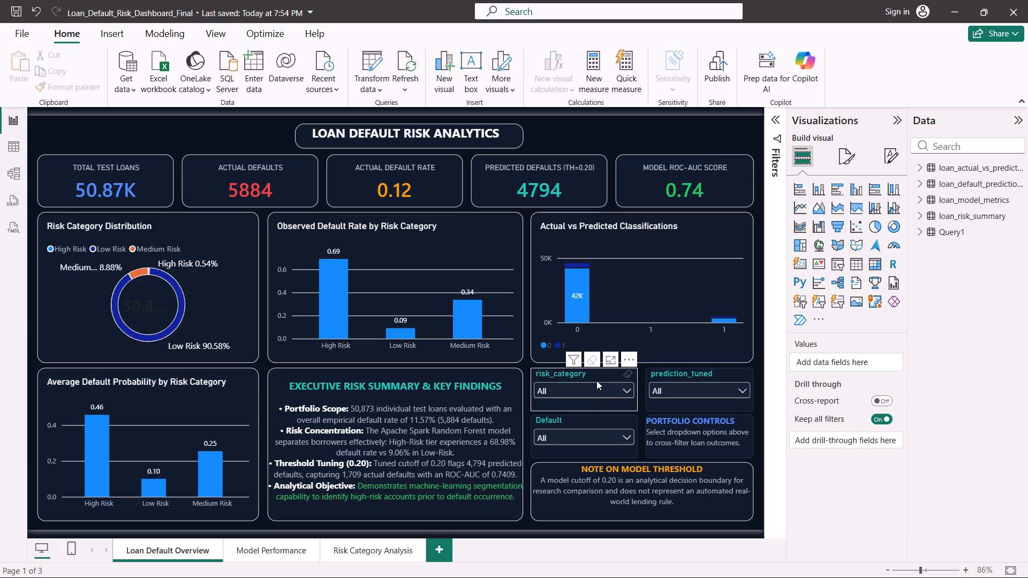
click(594, 387)
click(543, 315)
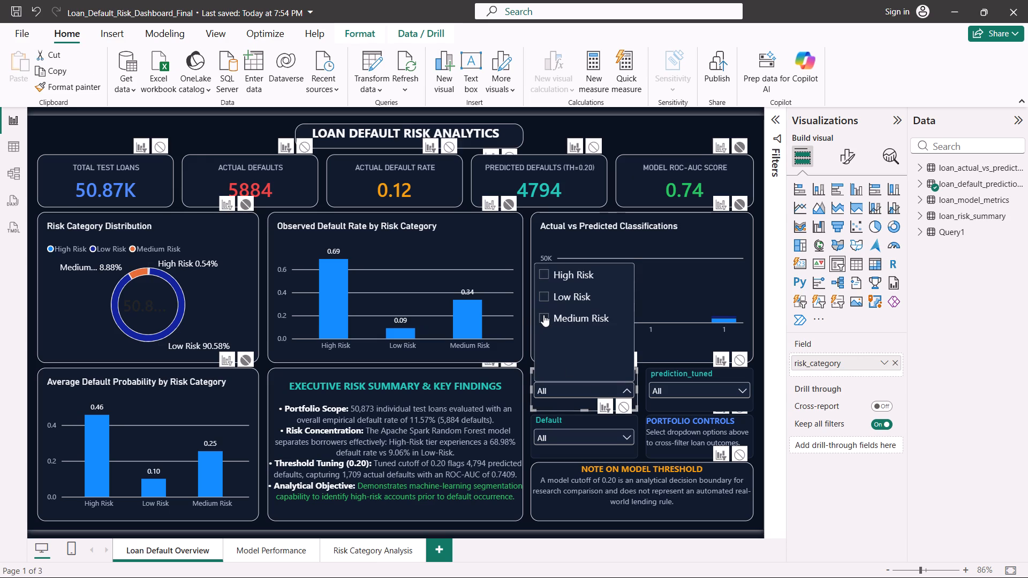
click(543, 315)
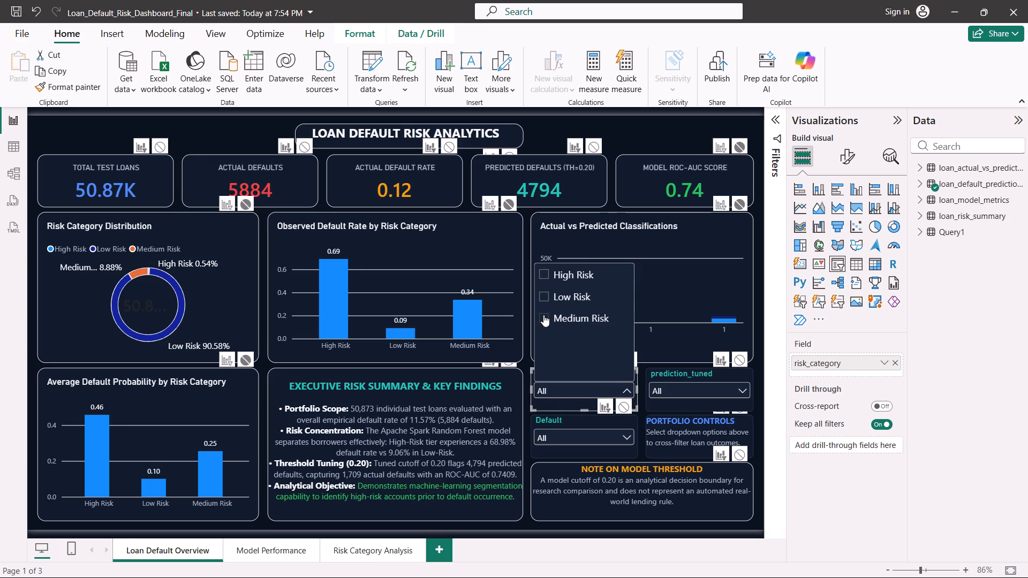
click(543, 315)
key(Escape)
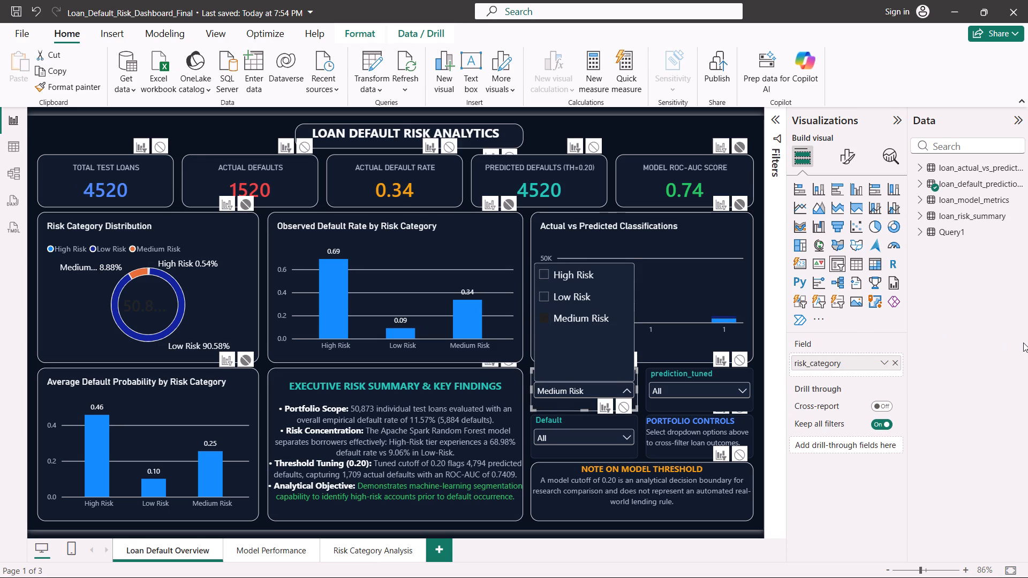
triple_click(1023, 343)
click(1023, 343)
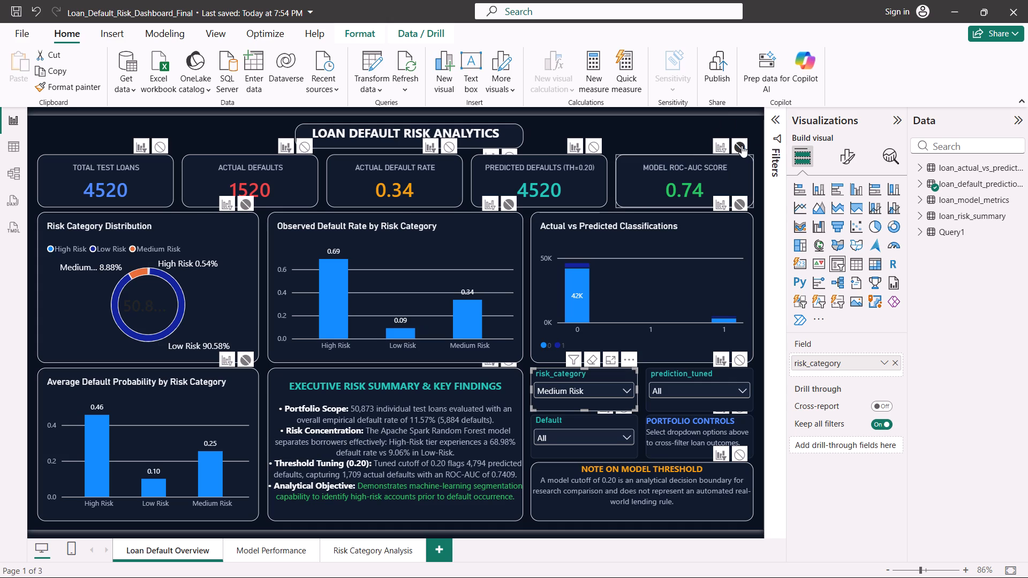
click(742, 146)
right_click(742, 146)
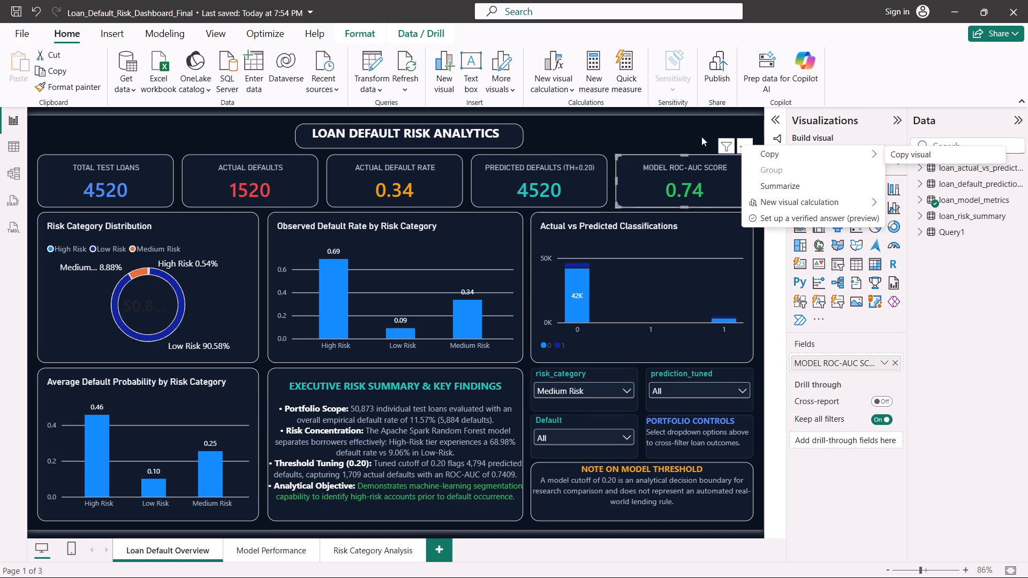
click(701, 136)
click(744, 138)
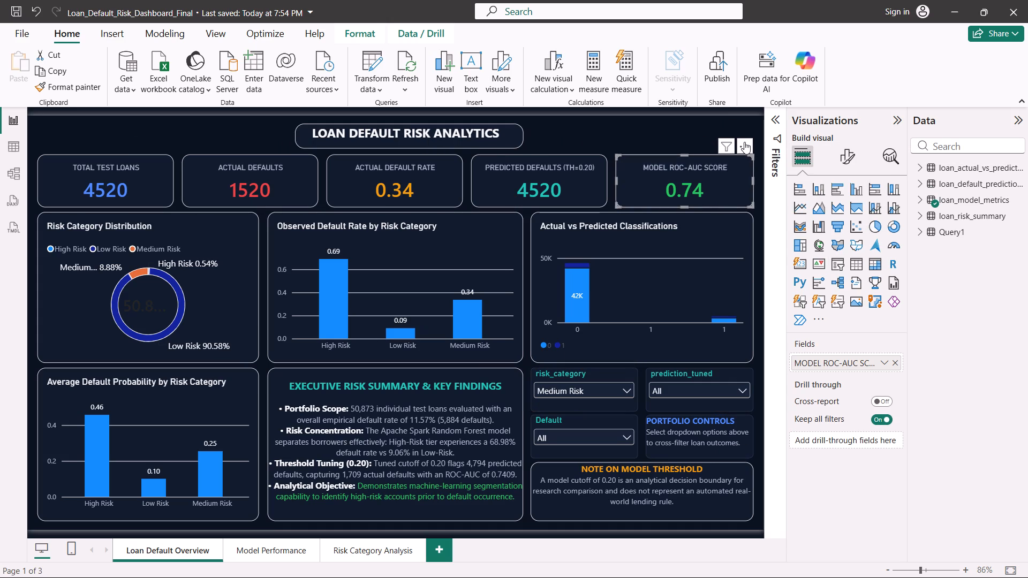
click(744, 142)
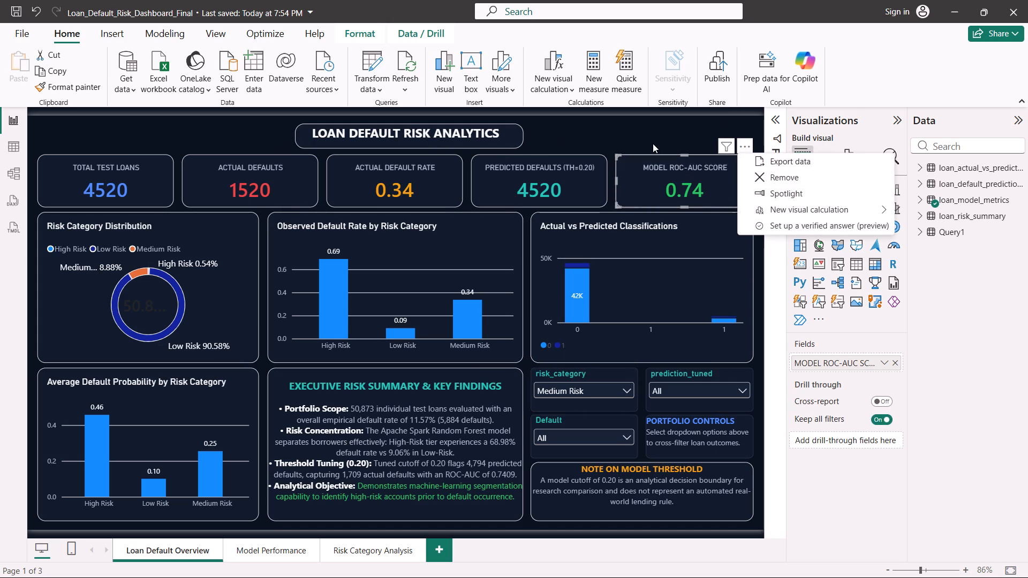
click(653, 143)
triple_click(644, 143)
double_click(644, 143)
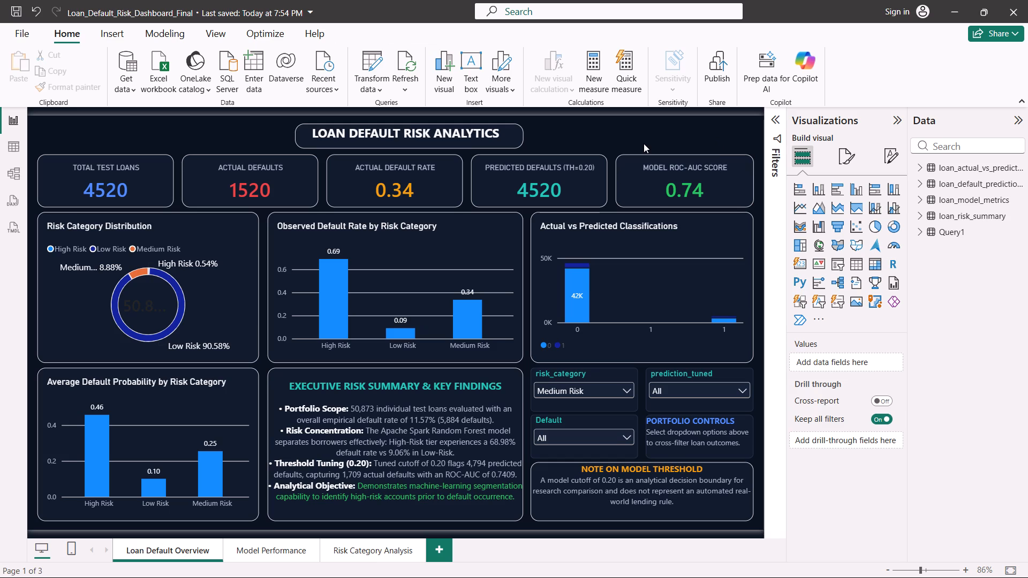
Save the report.
key(ctrl+s)
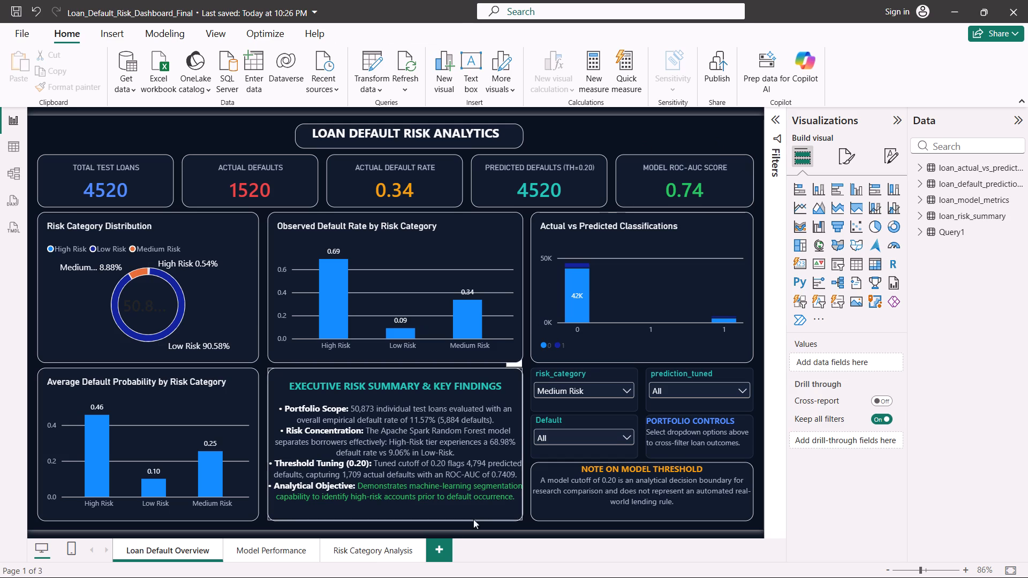
click(284, 545)
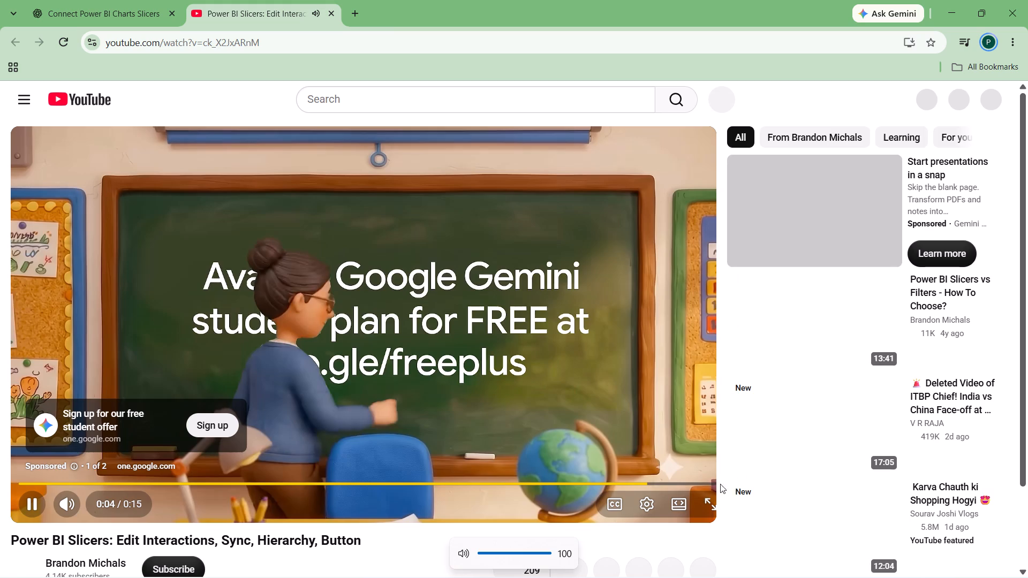
click(689, 467)
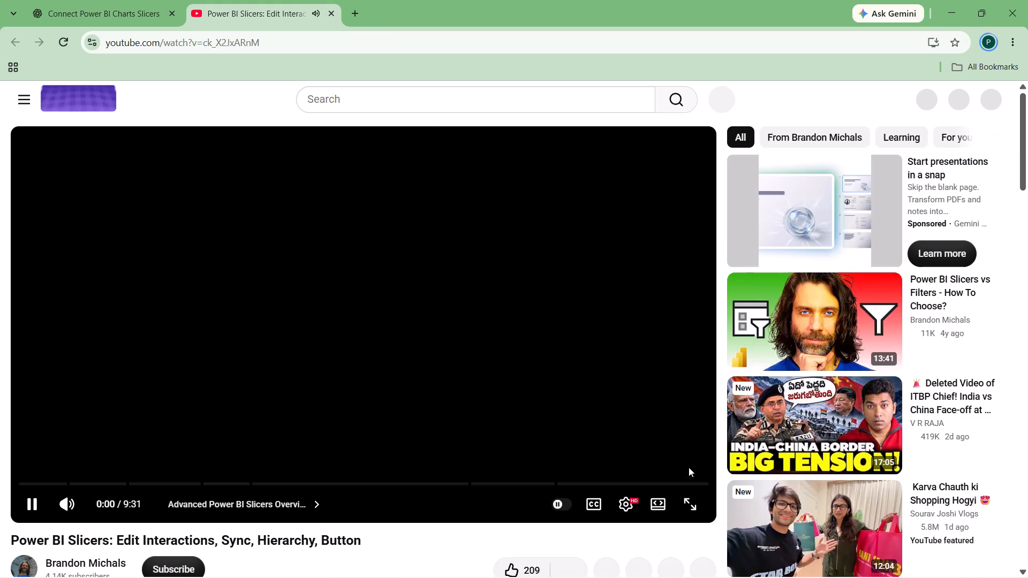
click(697, 503)
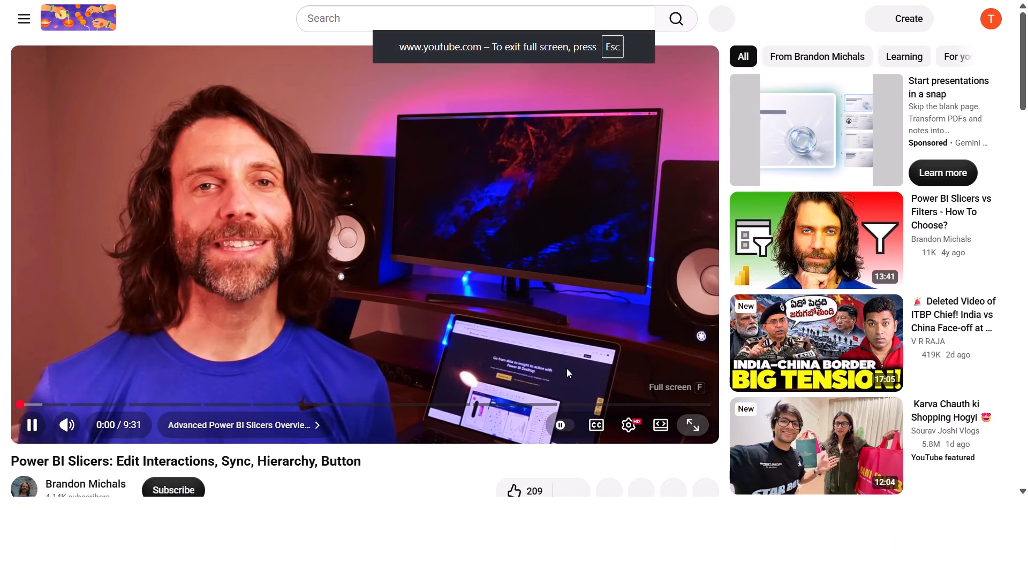
key(Right)
key(Right)
key(Right)
key(Right)
key(Right)
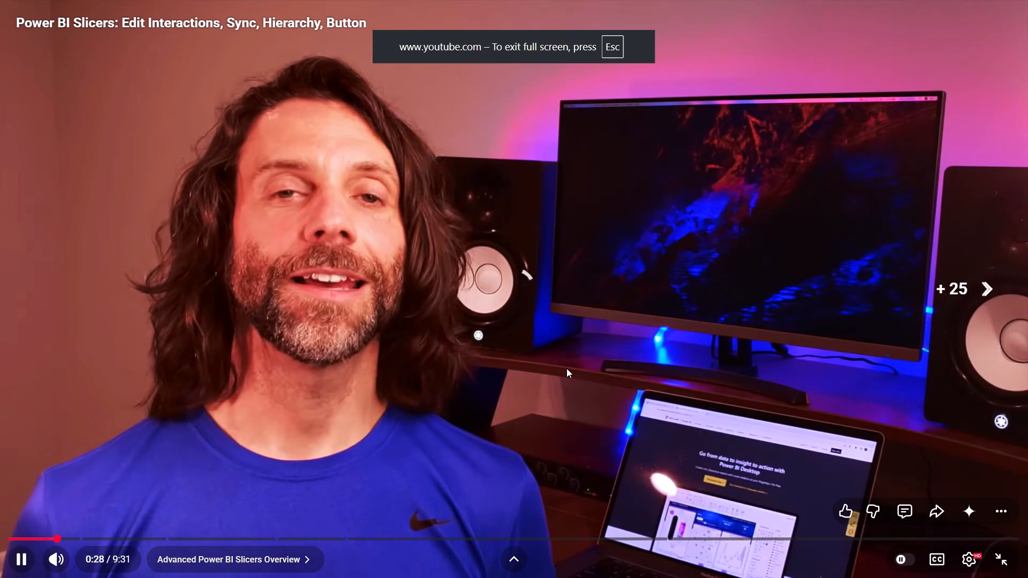
key(Right)
key(Right)
key(Right)
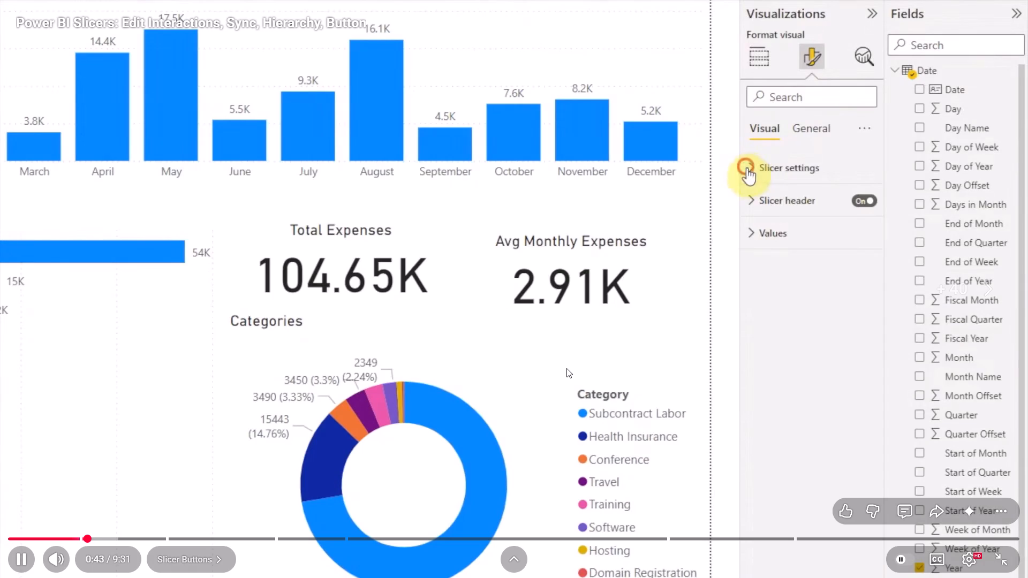
key(Right)
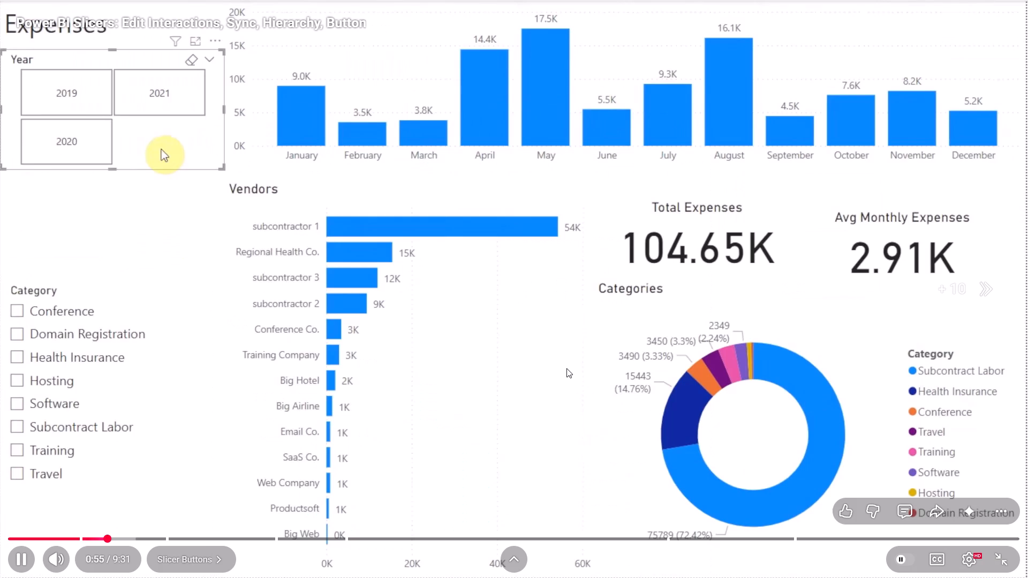
key(Right)
key(Right)
key(Right)
key(Right)
key(Right)
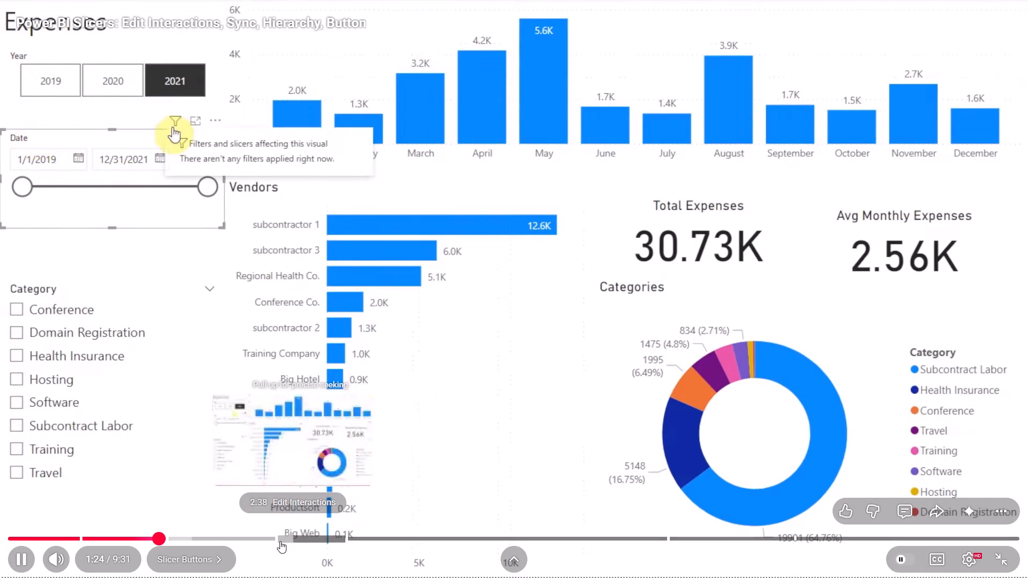
Watch the video's Edit Interactions chapter from its start, then pause it.
click(281, 541)
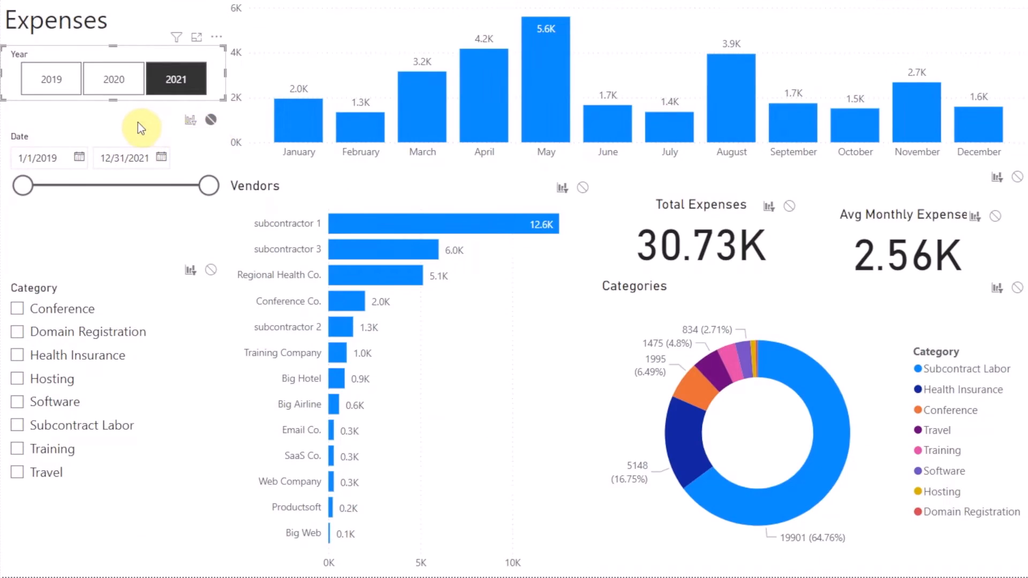
key(Left)
key(Left)
key(Left)
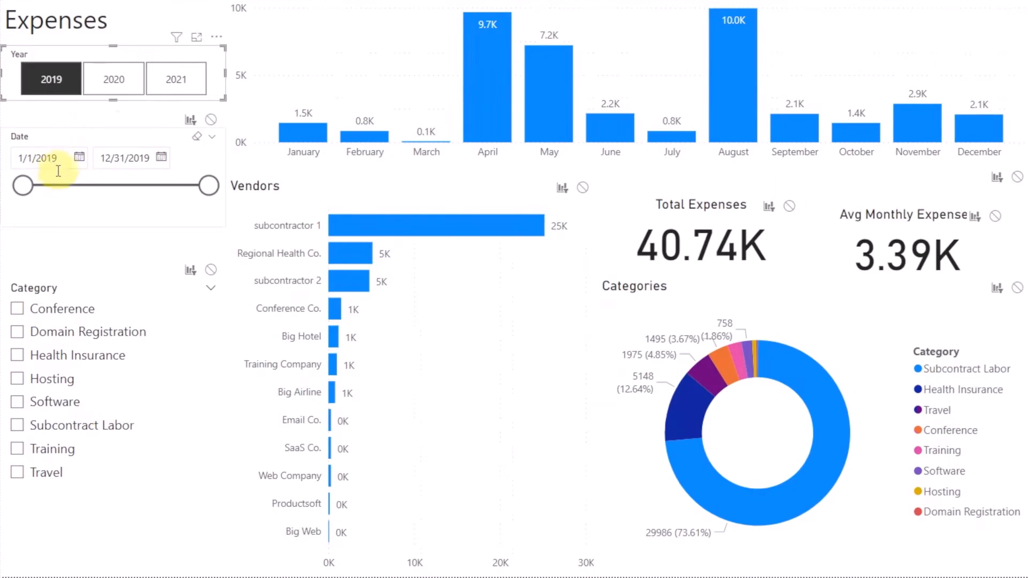
key(space)
Switch to Power BI and set the risk_category slicer's interaction to Filter for the four charts and the MODEL ROC-AUC SCORE card.
key(alt+Tab)
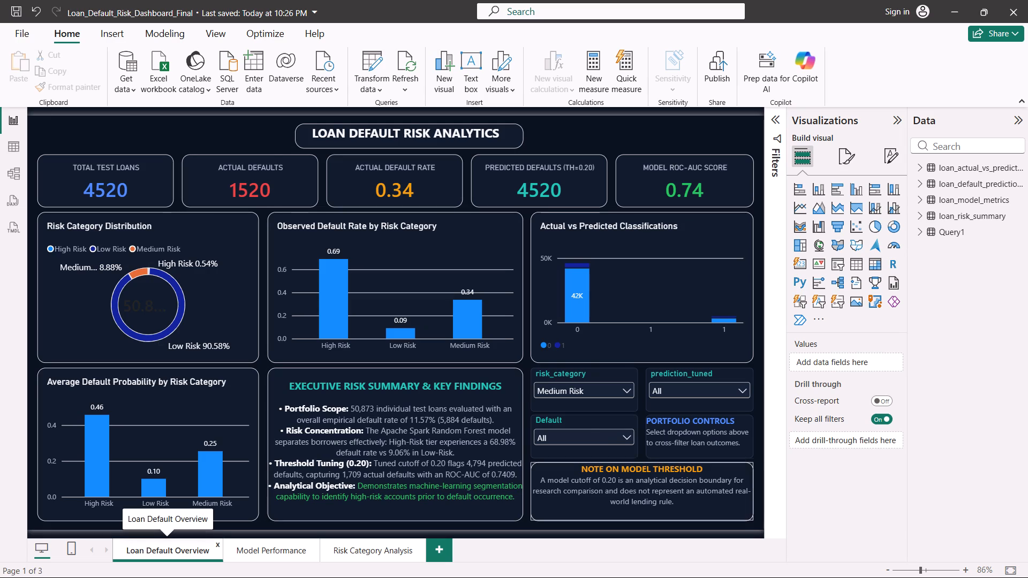
click(583, 404)
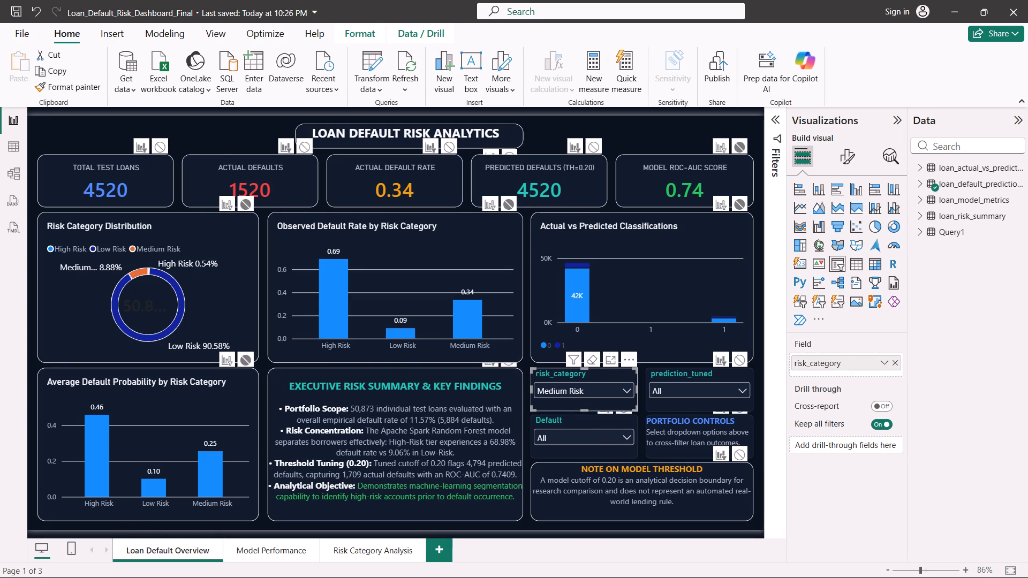
click(227, 362)
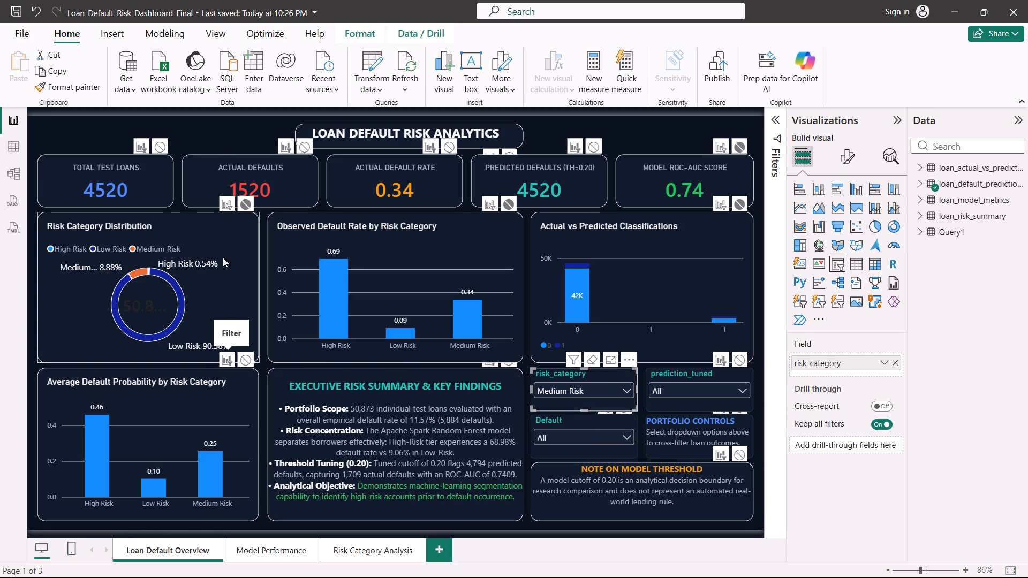
click(225, 207)
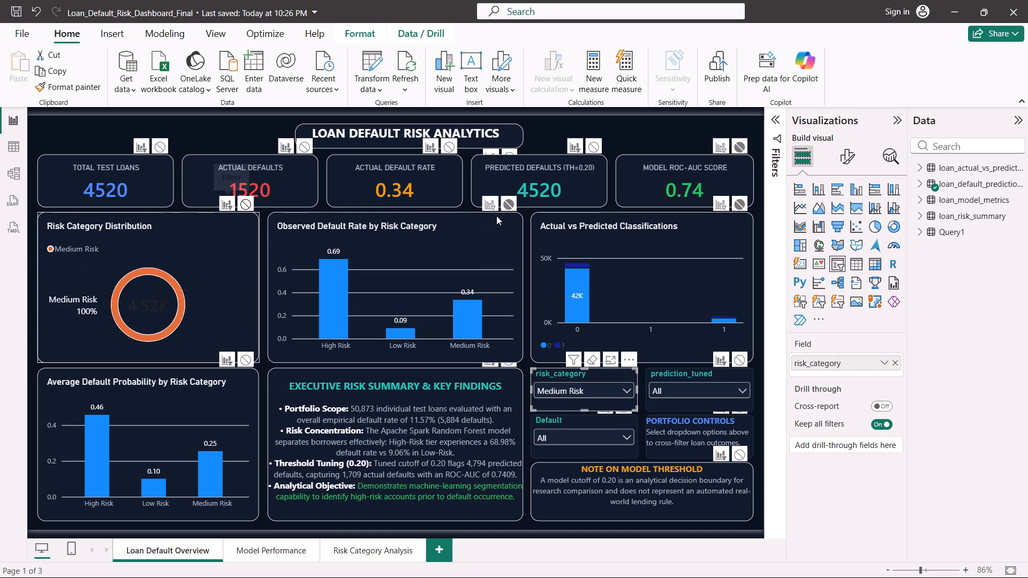
click(494, 207)
click(722, 210)
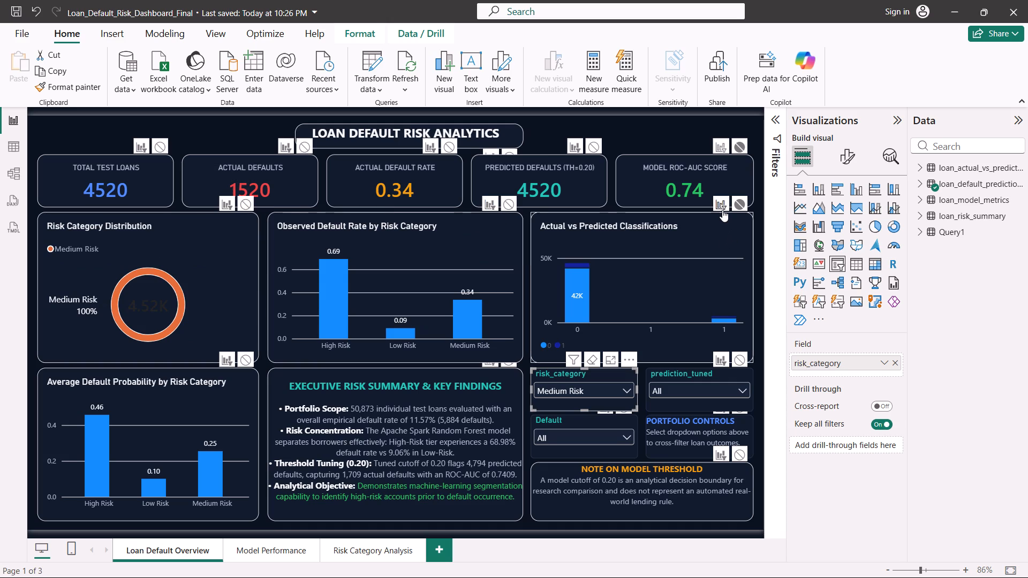
click(723, 143)
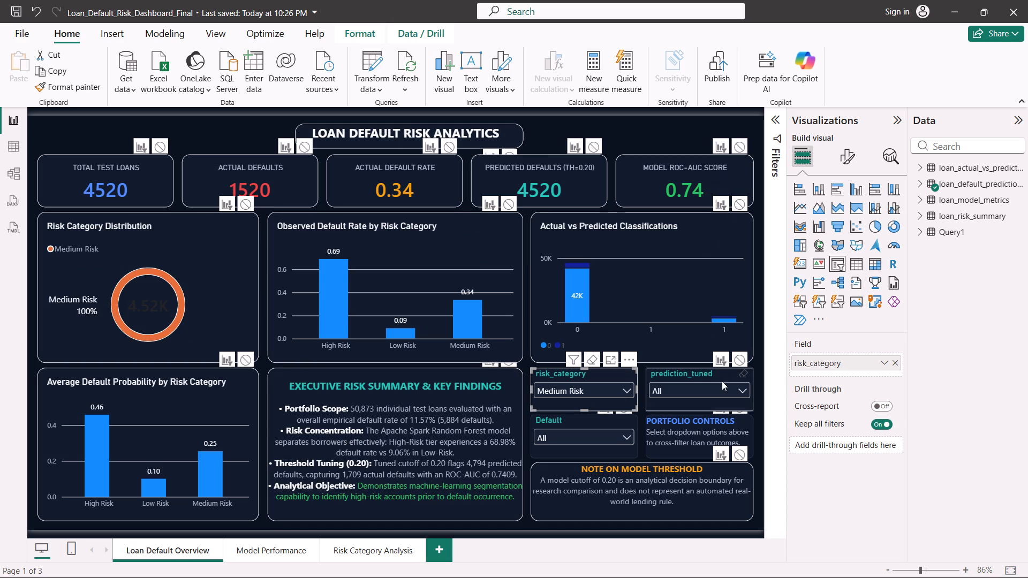
click(721, 359)
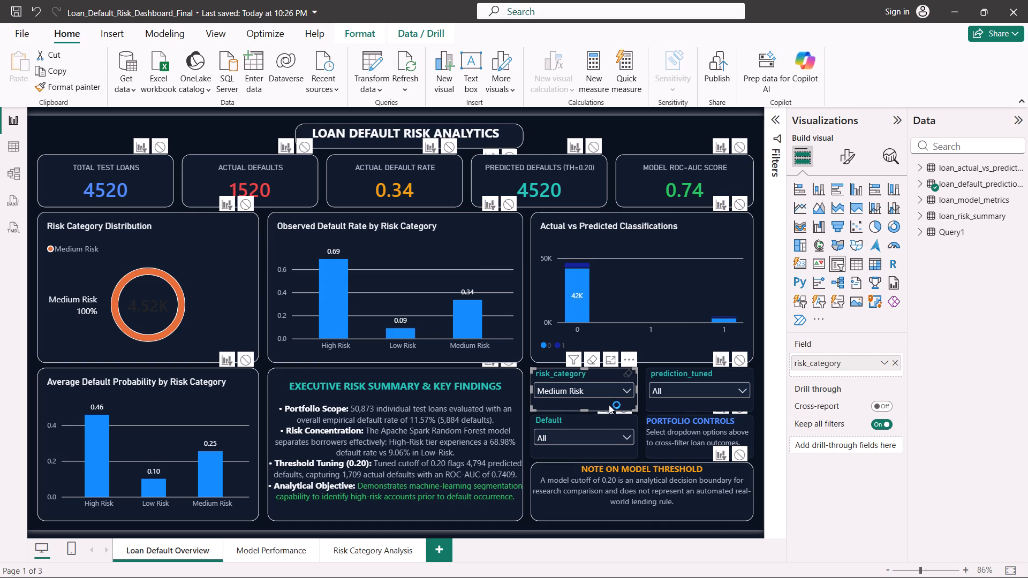
click(964, 375)
click(964, 375)
right_click(958, 376)
click(653, 133)
right_click(653, 133)
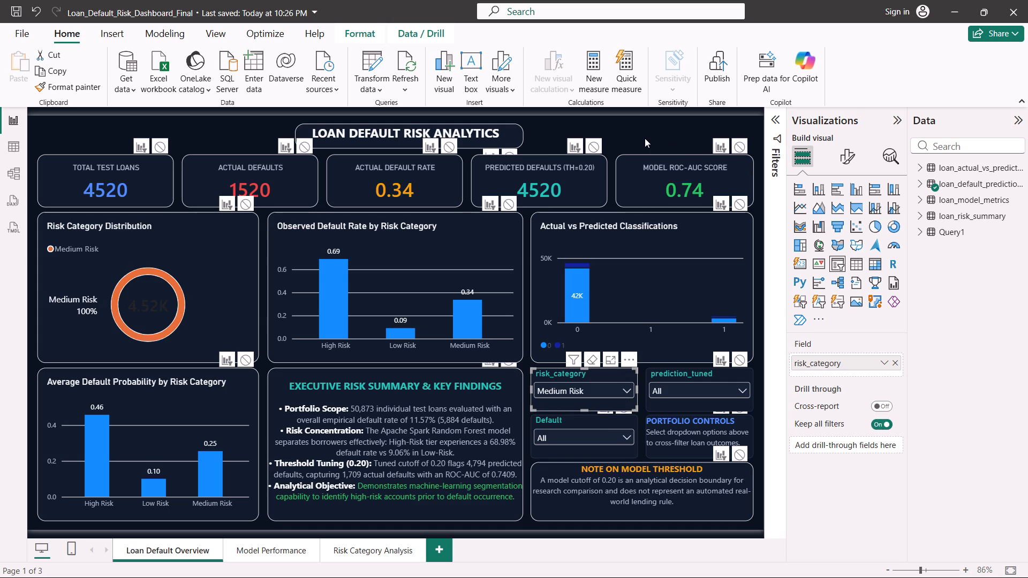
double_click(645, 138)
Test the risk_category slicer with High Risk, Low Risk and Medium Risk in turn.
click(604, 393)
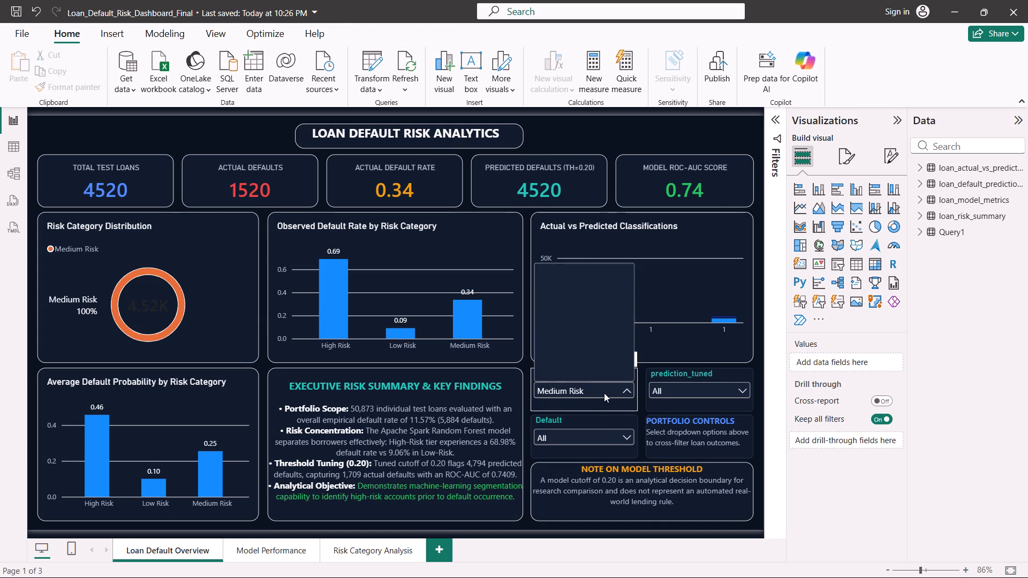
click(544, 271)
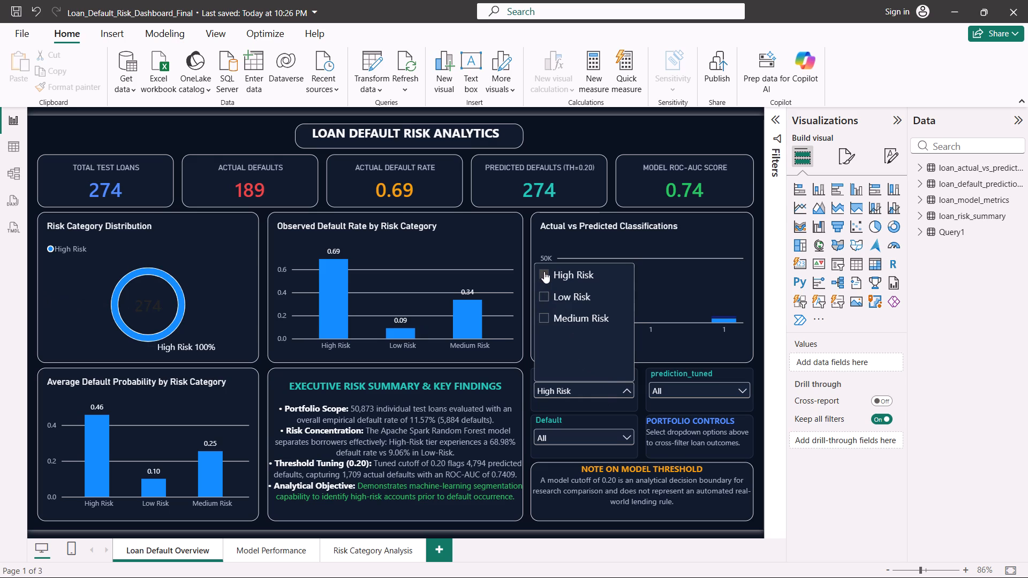
click(563, 295)
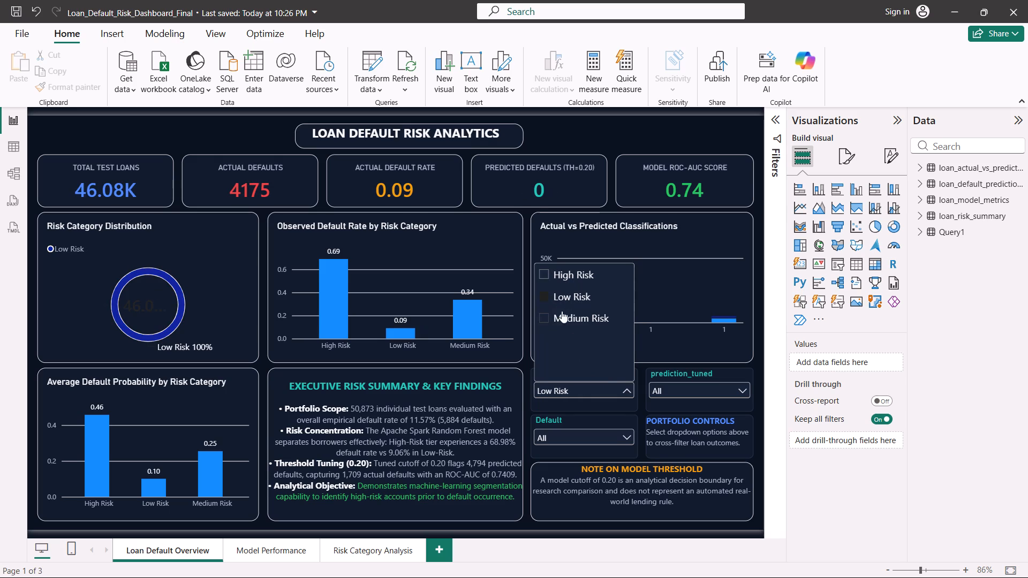
click(564, 315)
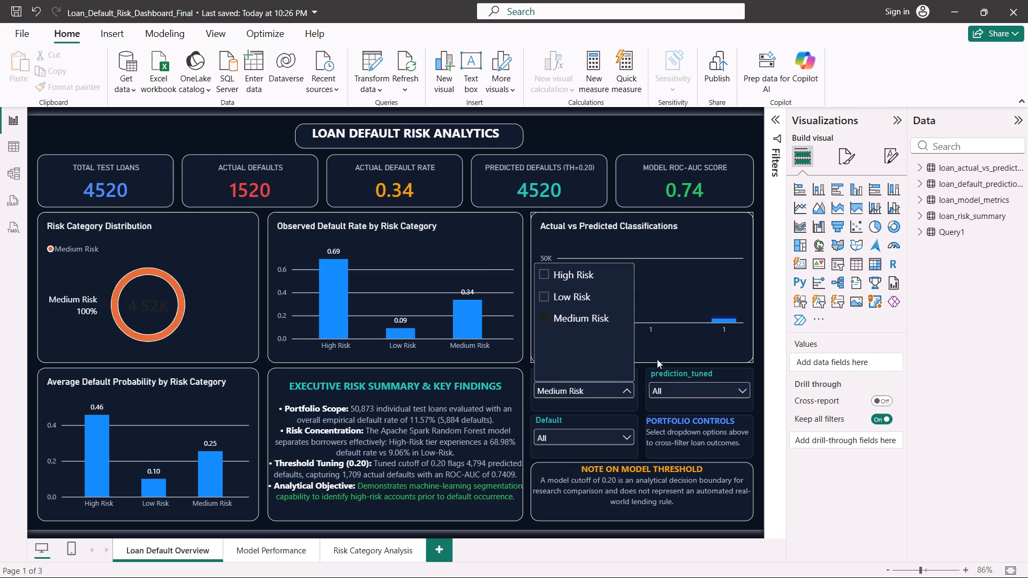
Set the prediction_tuned slicer to 1 and clear the risk_category slicer's selection.
click(668, 385)
click(661, 272)
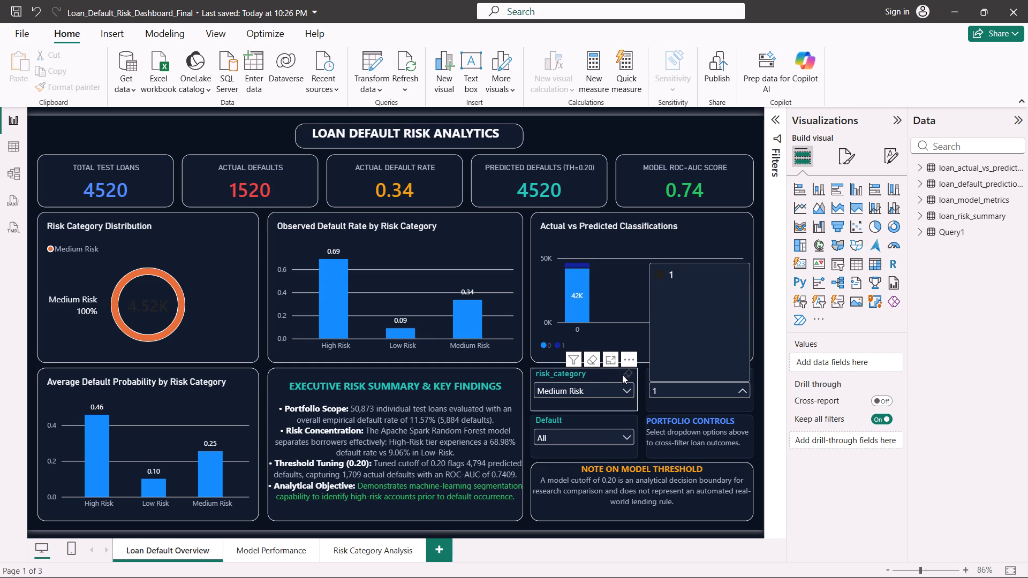
click(622, 375)
click(628, 375)
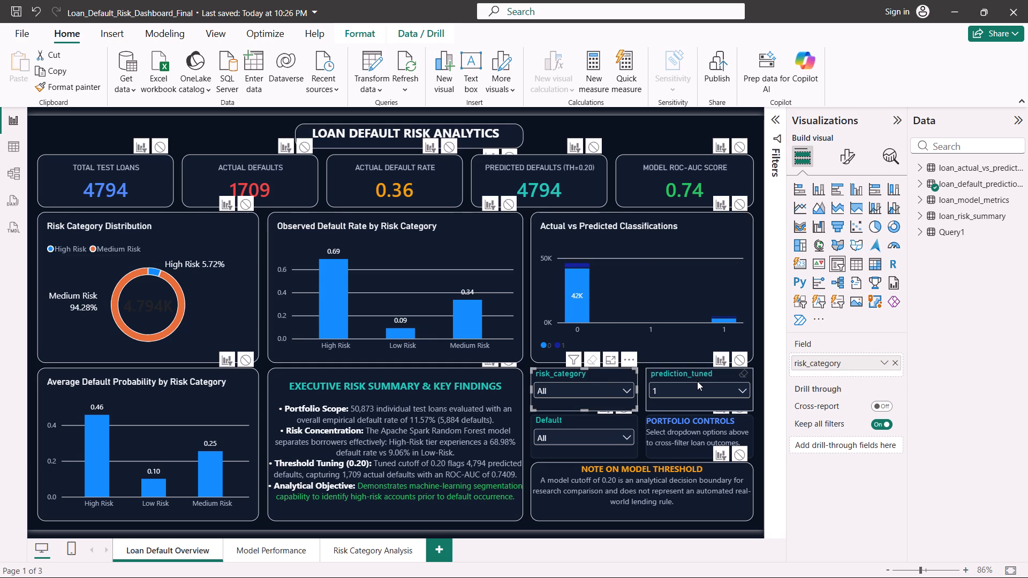
Test the prediction_tuned slicer by switching it to 0 and back to 1.
click(694, 388)
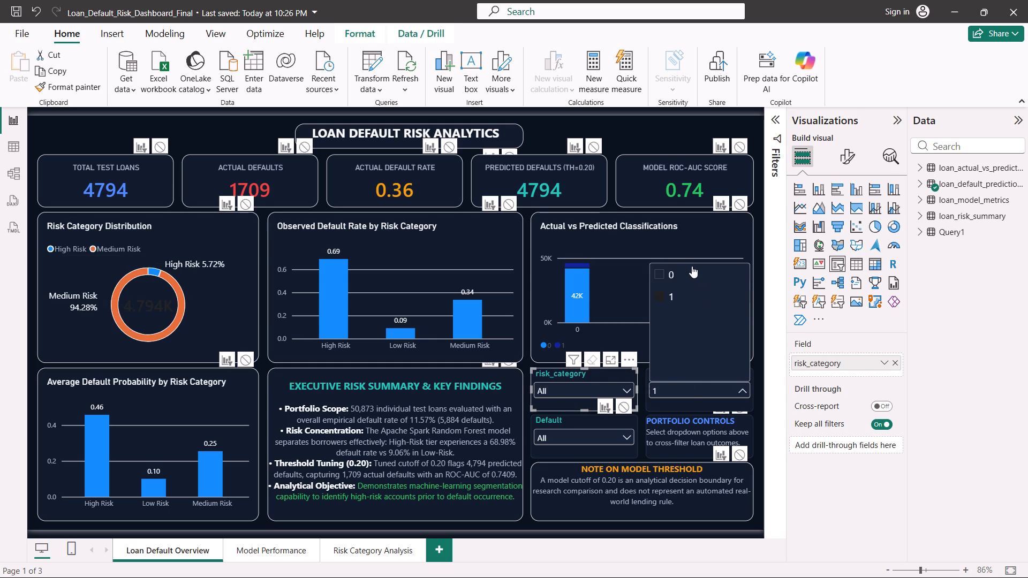
click(676, 268)
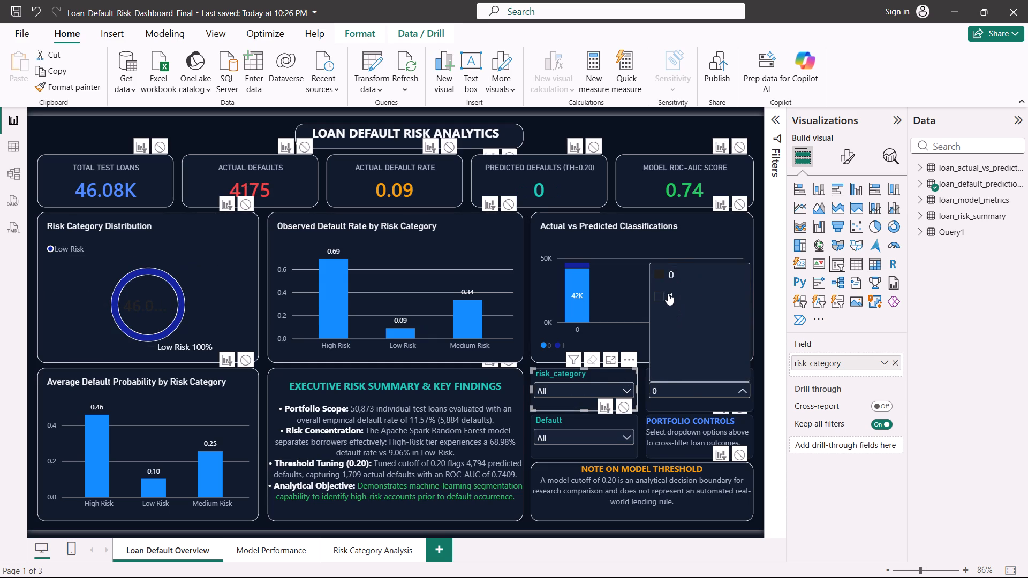
click(668, 293)
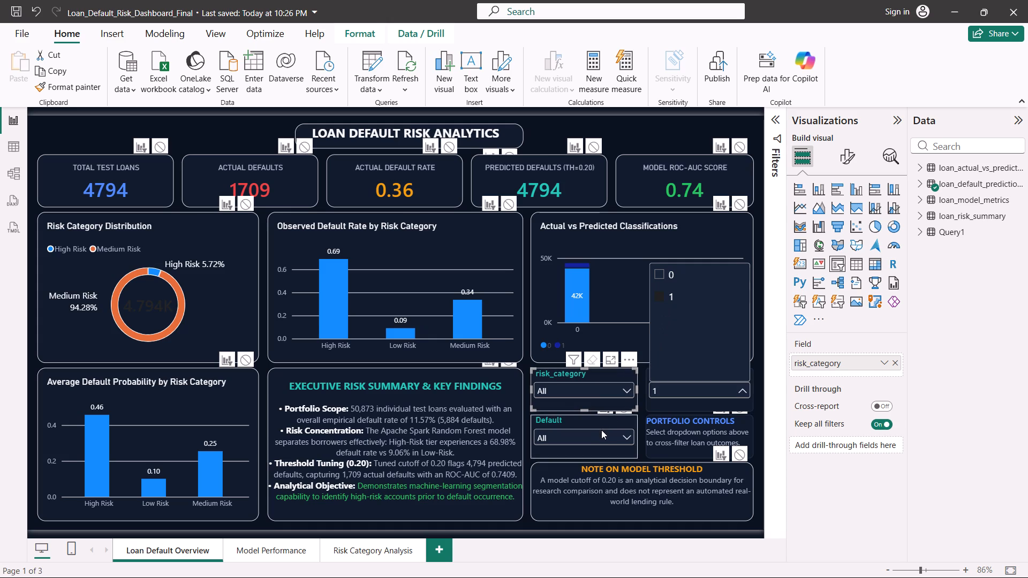
Filter the overview page to 1 with the Default slicer.
click(601, 430)
click(565, 332)
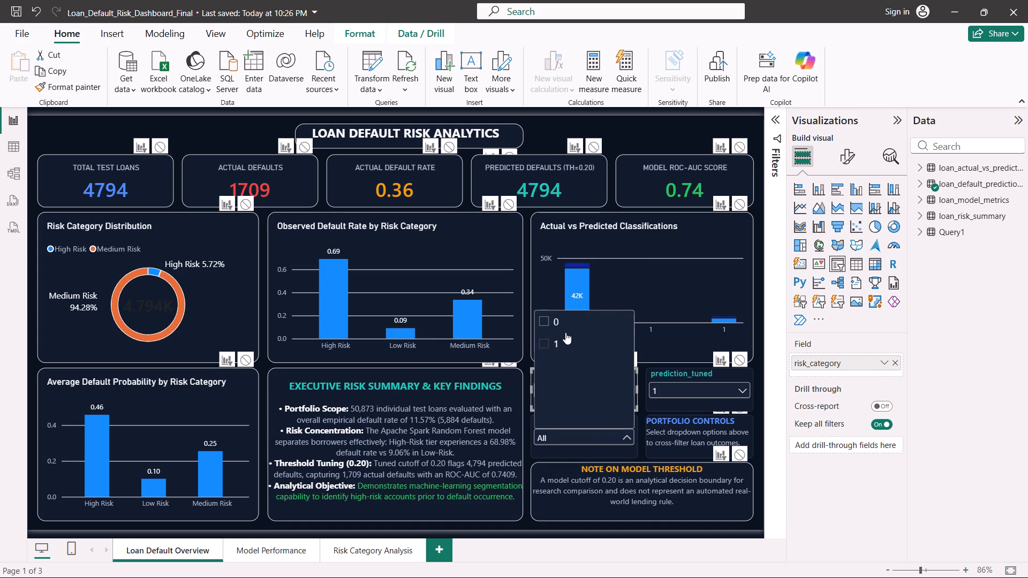
Clear the selections of the prediction_tuned and Default slicers so both include all values.
click(738, 372)
click(744, 372)
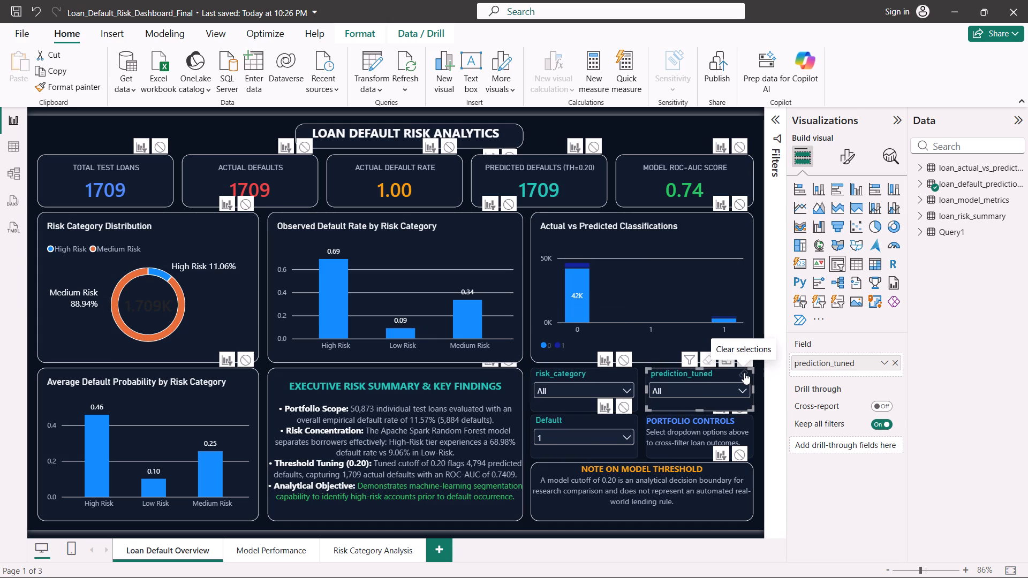
click(626, 422)
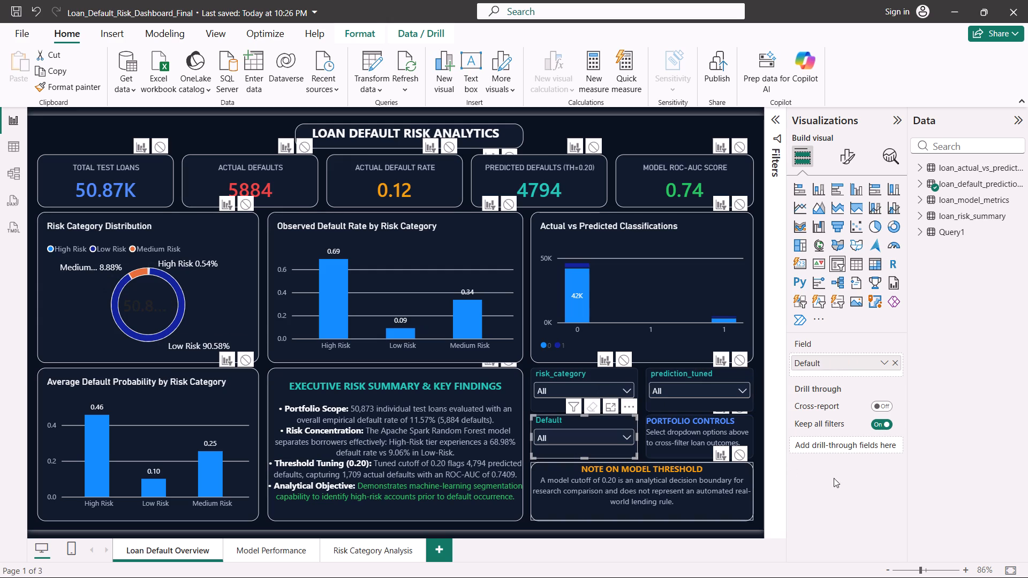
click(882, 487)
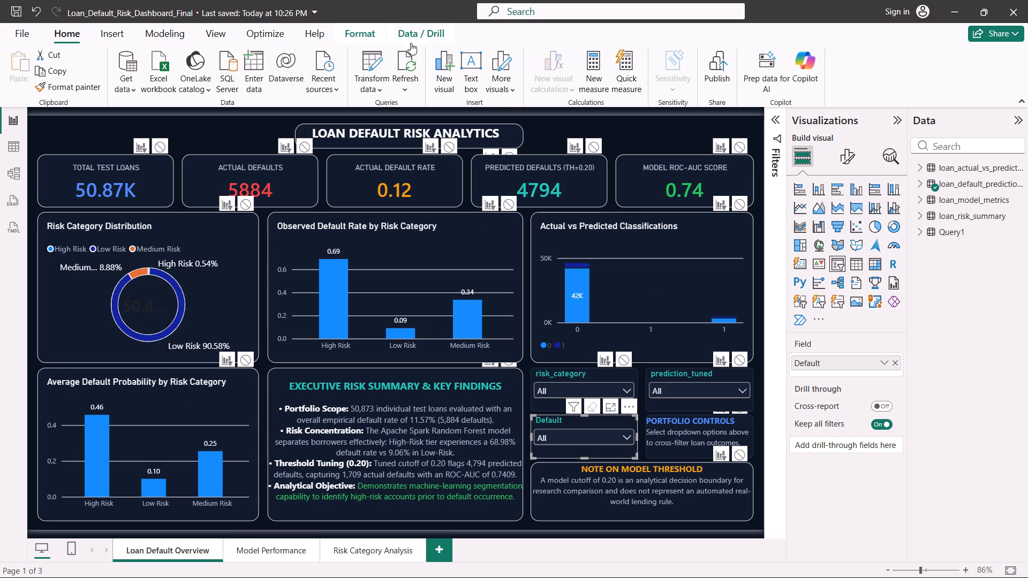
Turn off interaction editing for the overview page.
click(364, 33)
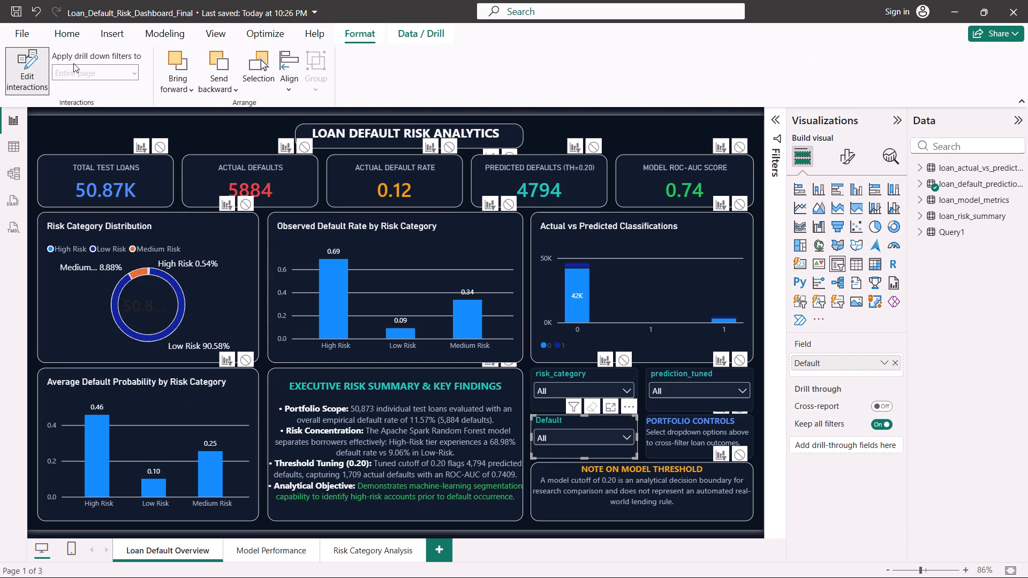
click(32, 69)
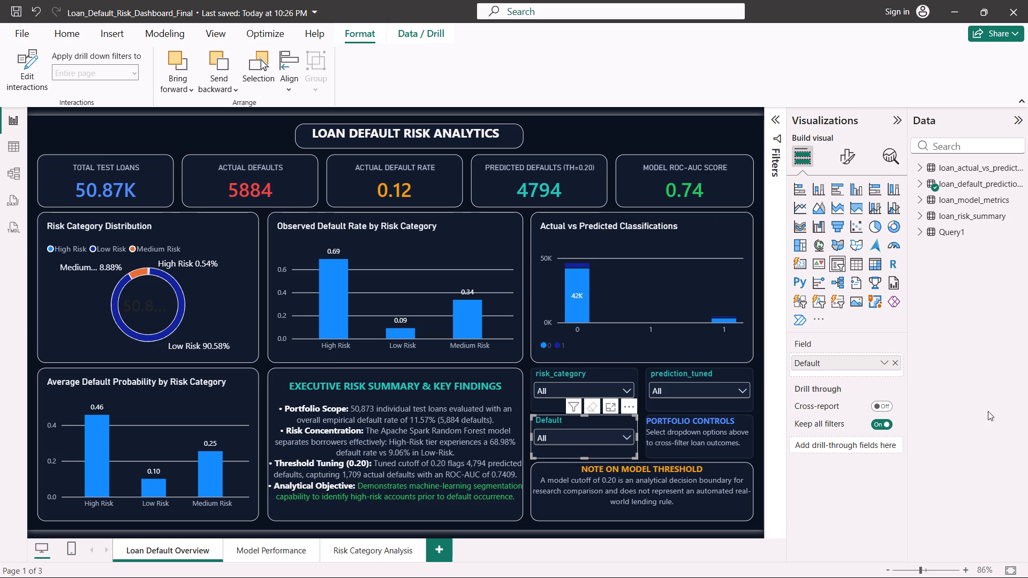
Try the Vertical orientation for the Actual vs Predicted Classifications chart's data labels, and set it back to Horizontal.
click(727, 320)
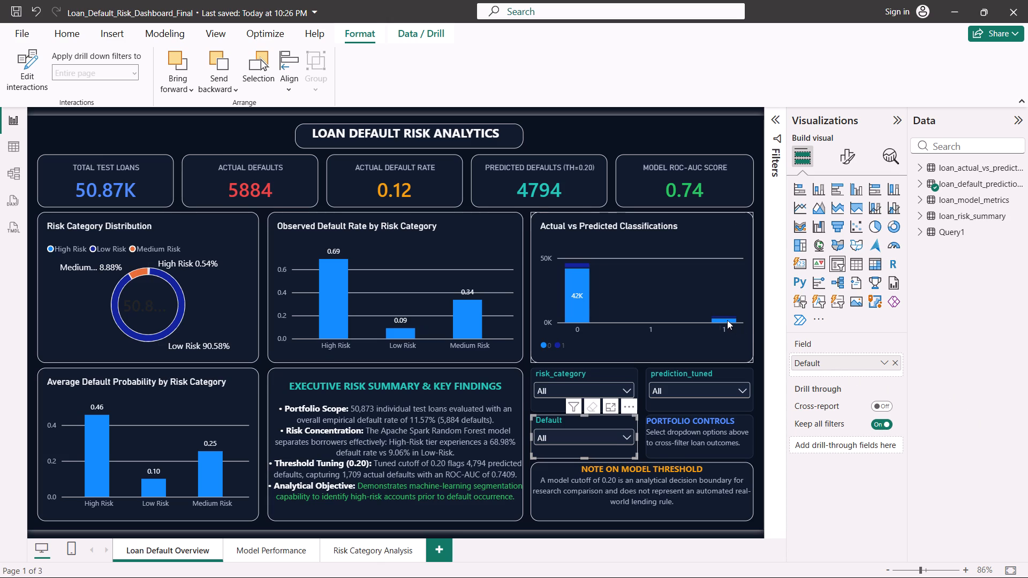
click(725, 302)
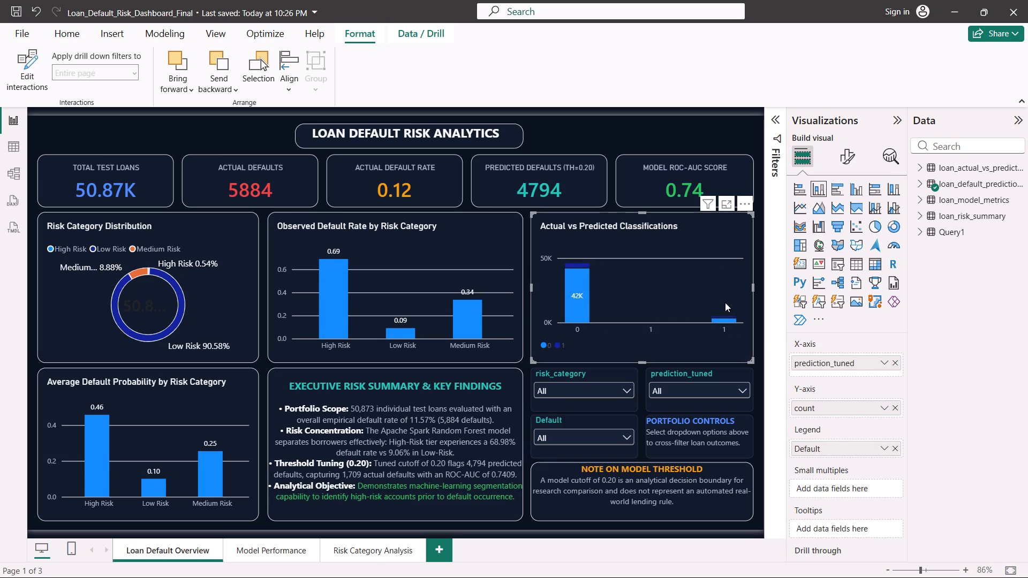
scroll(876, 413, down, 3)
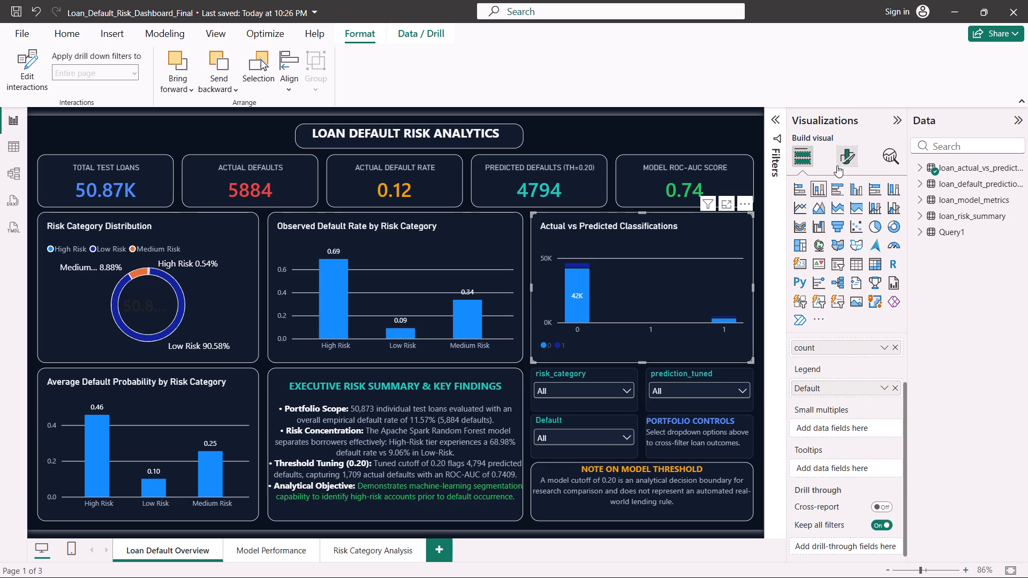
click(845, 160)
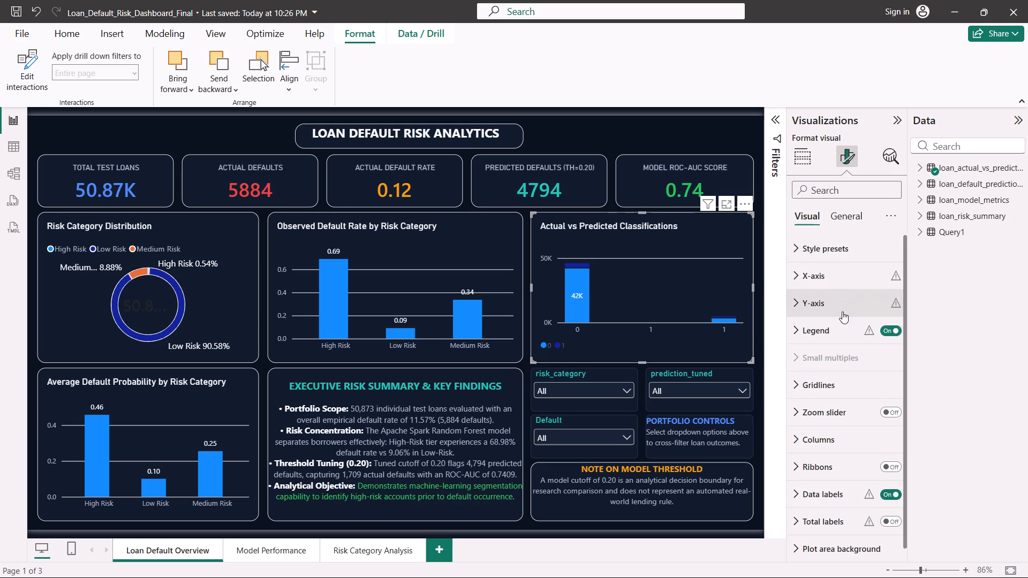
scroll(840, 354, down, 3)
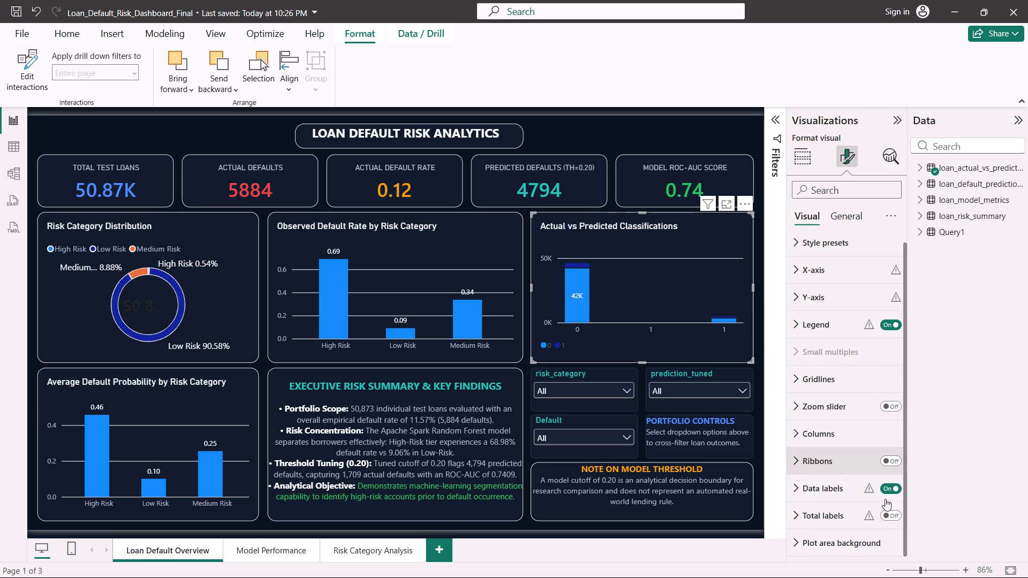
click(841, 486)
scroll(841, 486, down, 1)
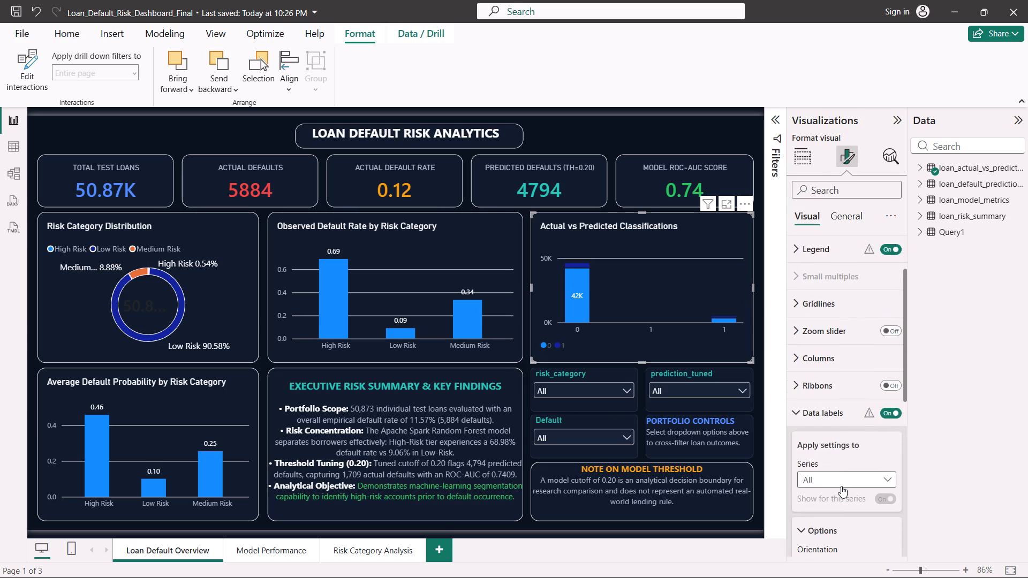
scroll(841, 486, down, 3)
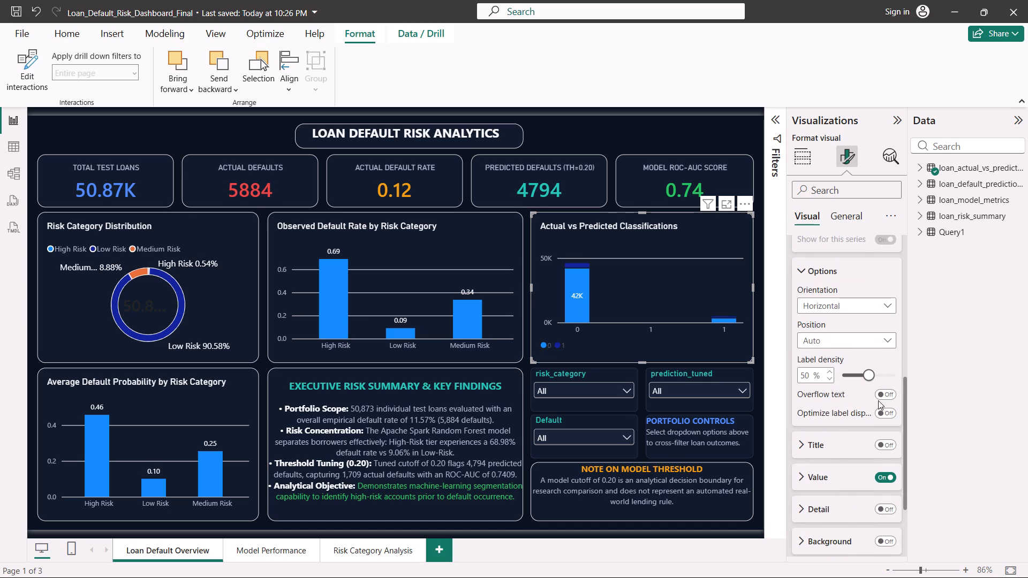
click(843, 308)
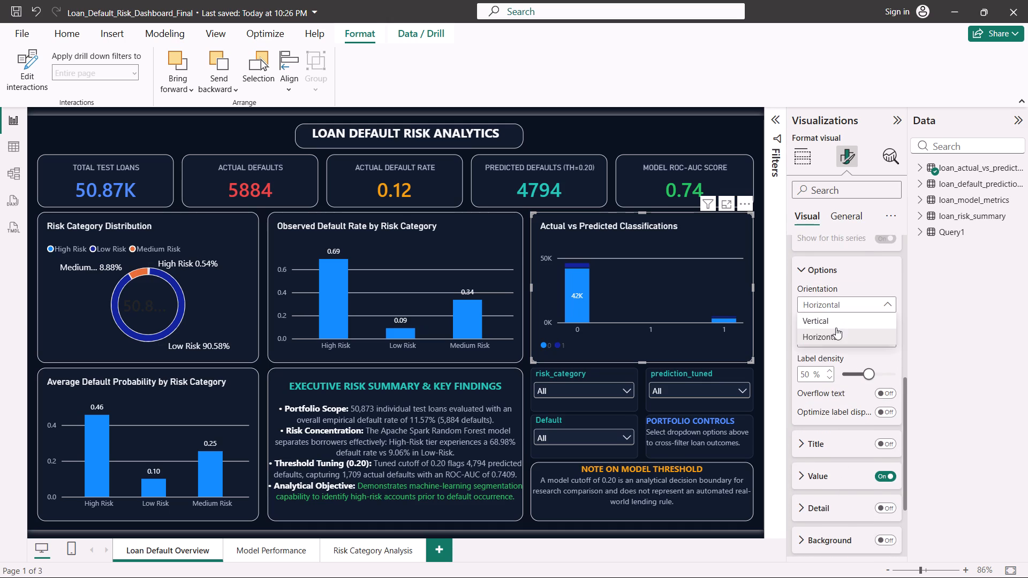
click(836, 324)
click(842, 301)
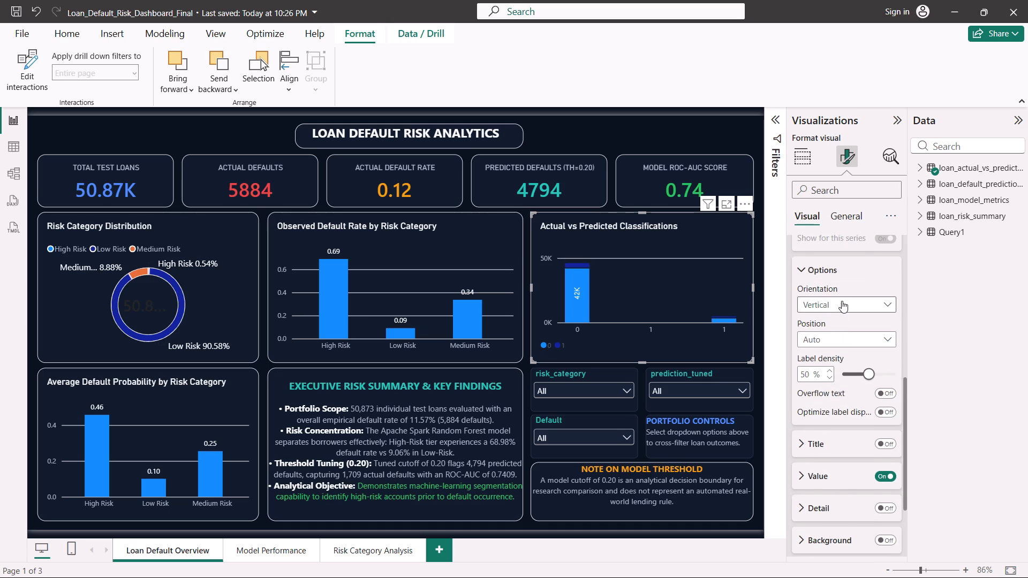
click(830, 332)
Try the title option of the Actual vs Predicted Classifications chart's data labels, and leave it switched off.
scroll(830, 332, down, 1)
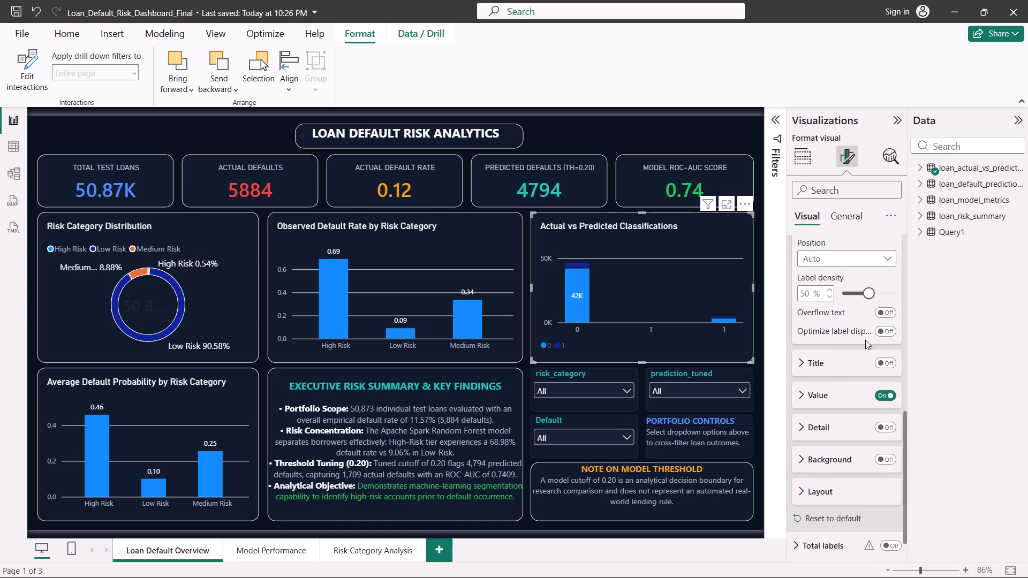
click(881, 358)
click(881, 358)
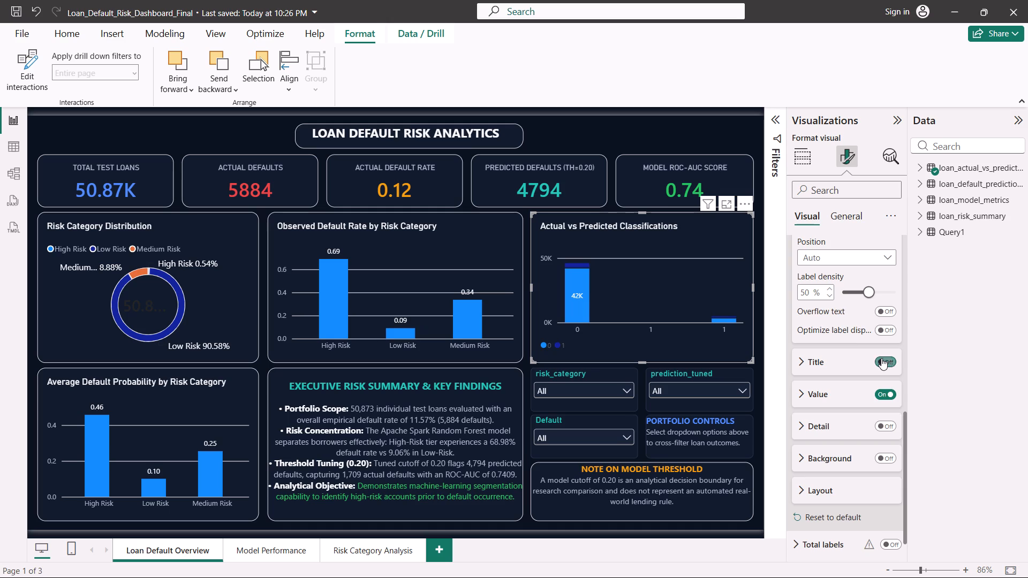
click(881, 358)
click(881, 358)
Turn on total labels for the Actual vs Predicted Classifications chart.
scroll(881, 358, down, 1)
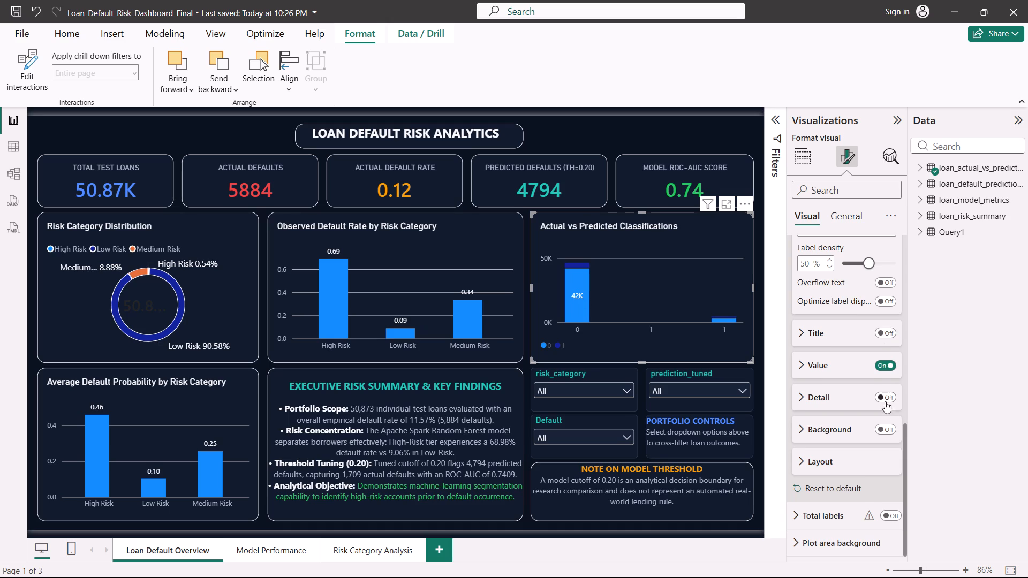
scroll(871, 451, down, 1)
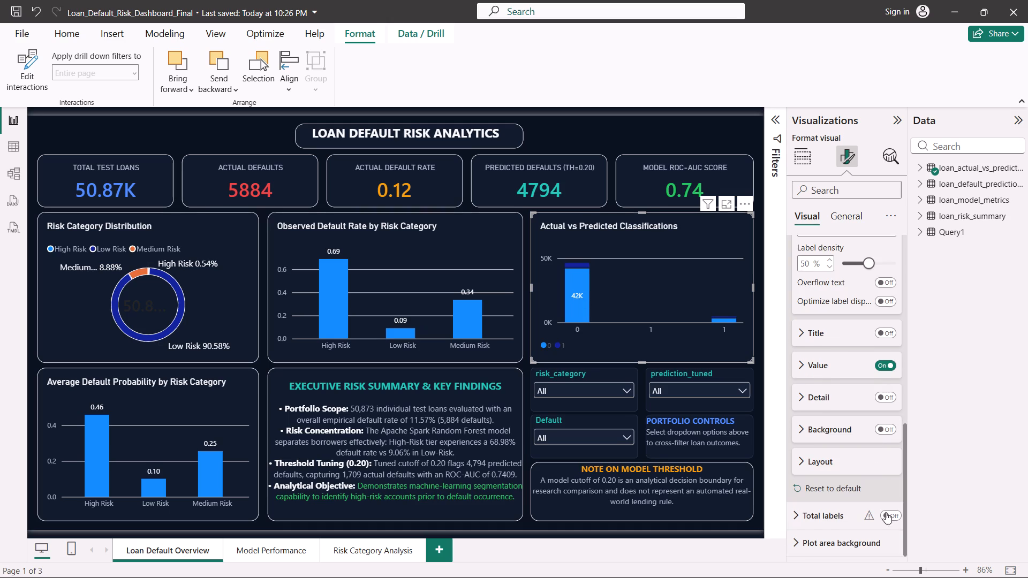
click(895, 516)
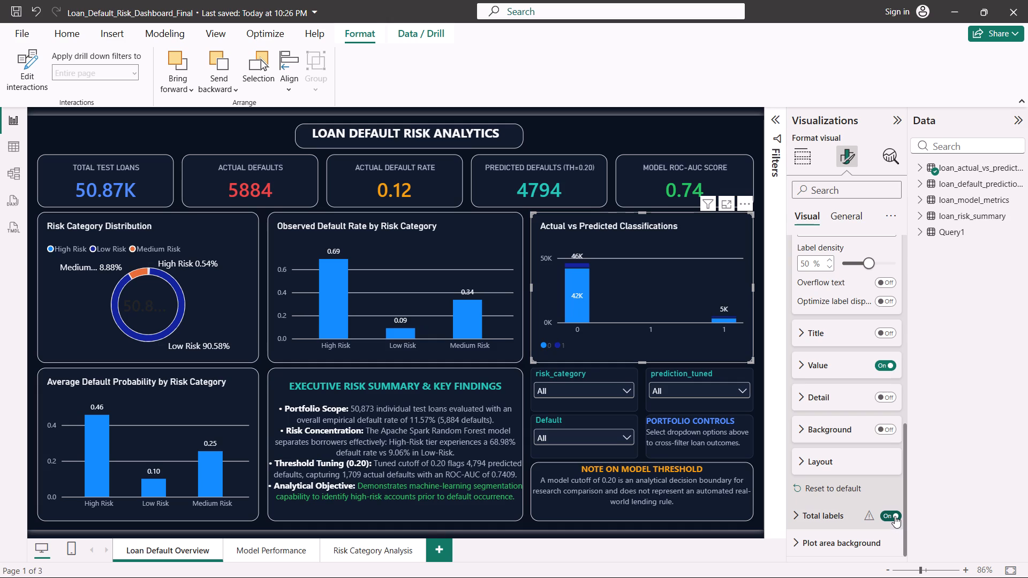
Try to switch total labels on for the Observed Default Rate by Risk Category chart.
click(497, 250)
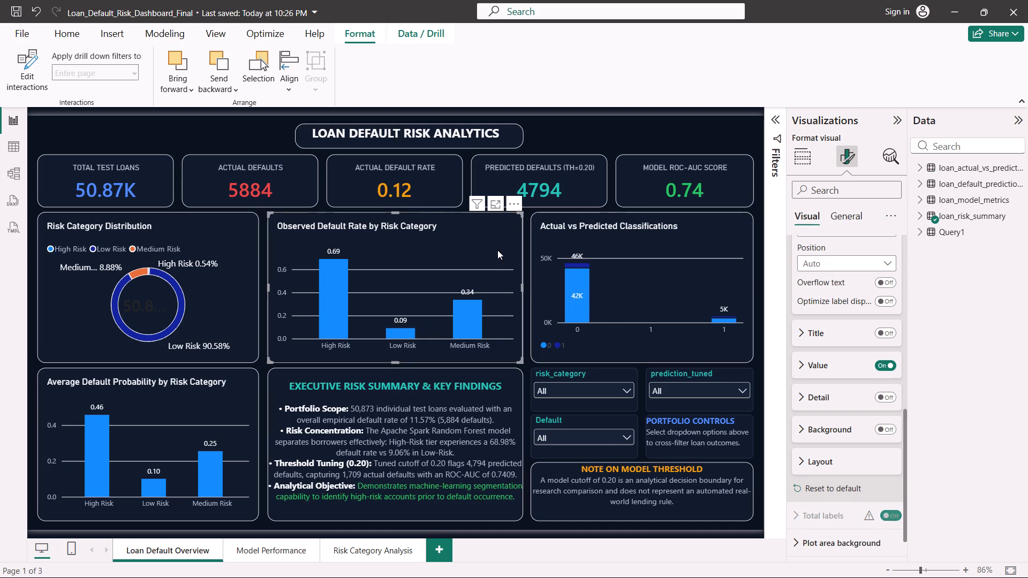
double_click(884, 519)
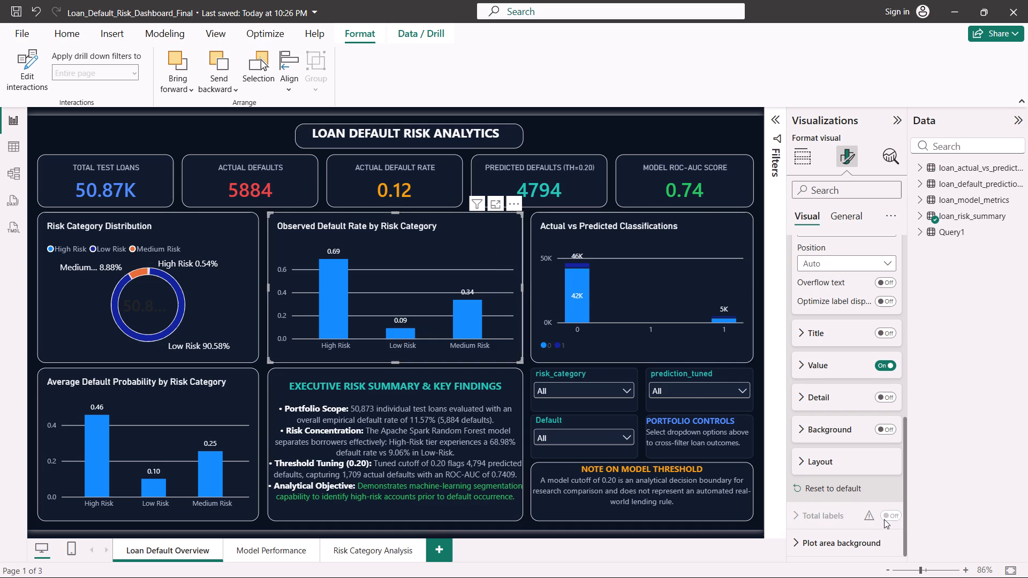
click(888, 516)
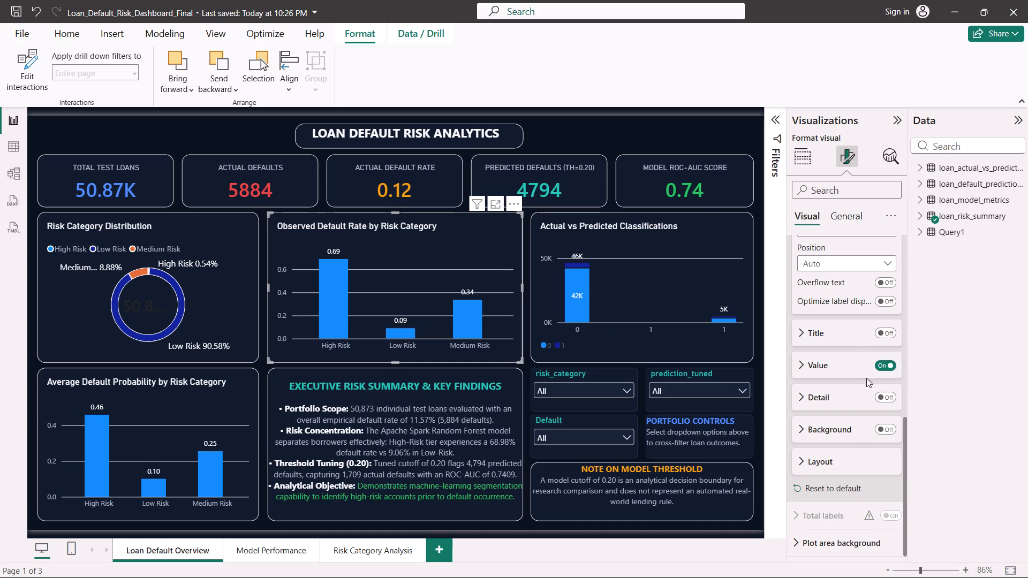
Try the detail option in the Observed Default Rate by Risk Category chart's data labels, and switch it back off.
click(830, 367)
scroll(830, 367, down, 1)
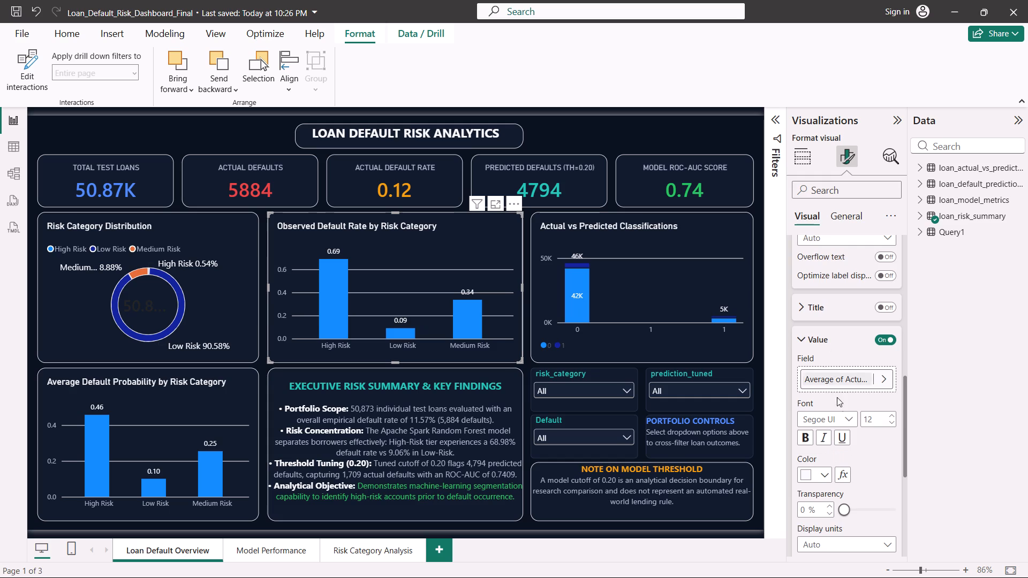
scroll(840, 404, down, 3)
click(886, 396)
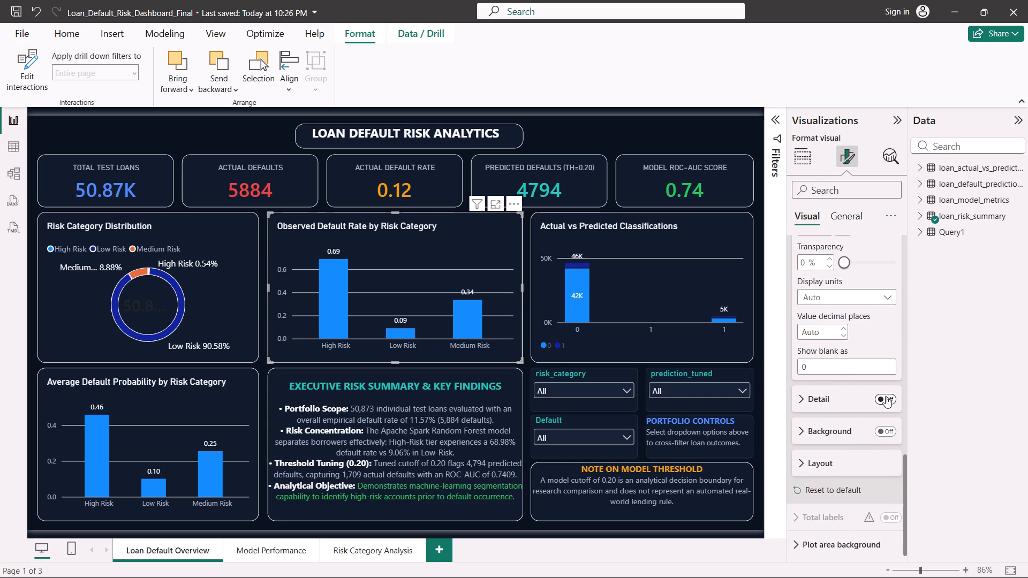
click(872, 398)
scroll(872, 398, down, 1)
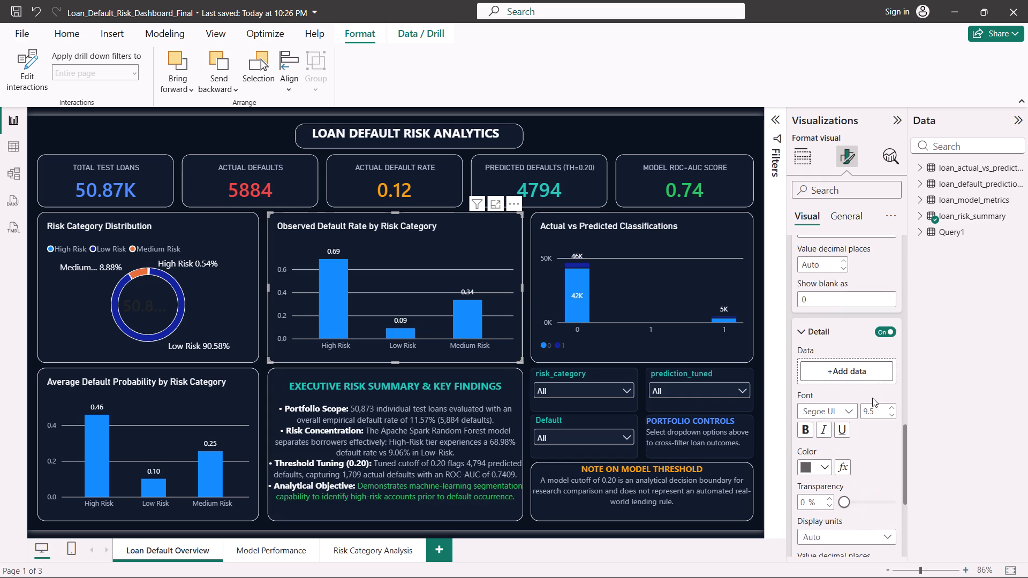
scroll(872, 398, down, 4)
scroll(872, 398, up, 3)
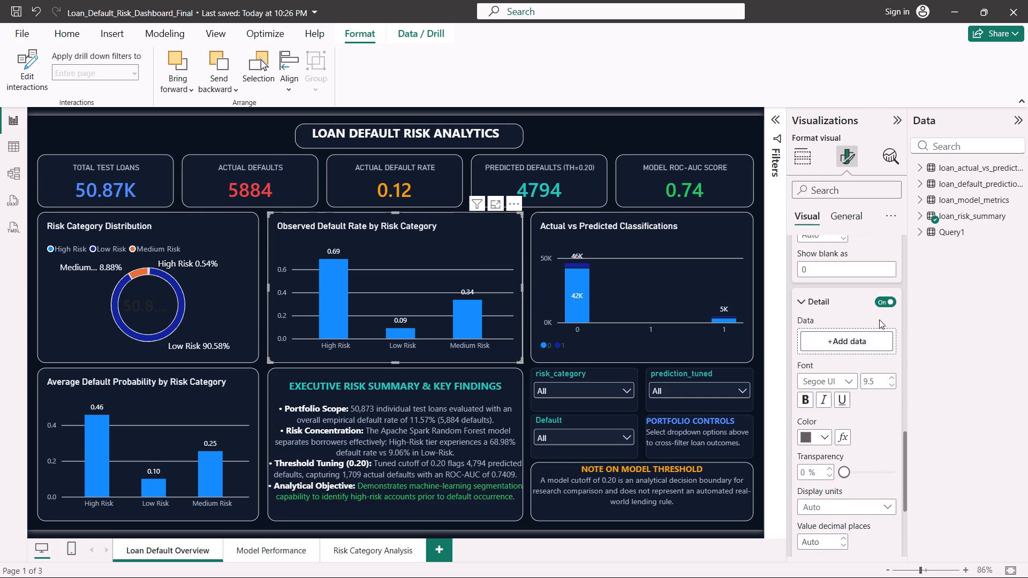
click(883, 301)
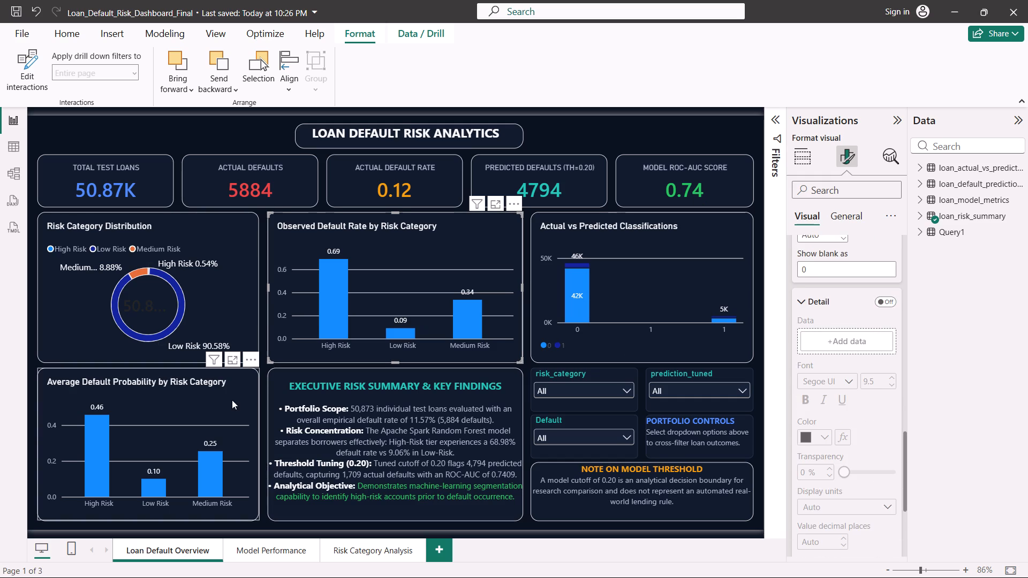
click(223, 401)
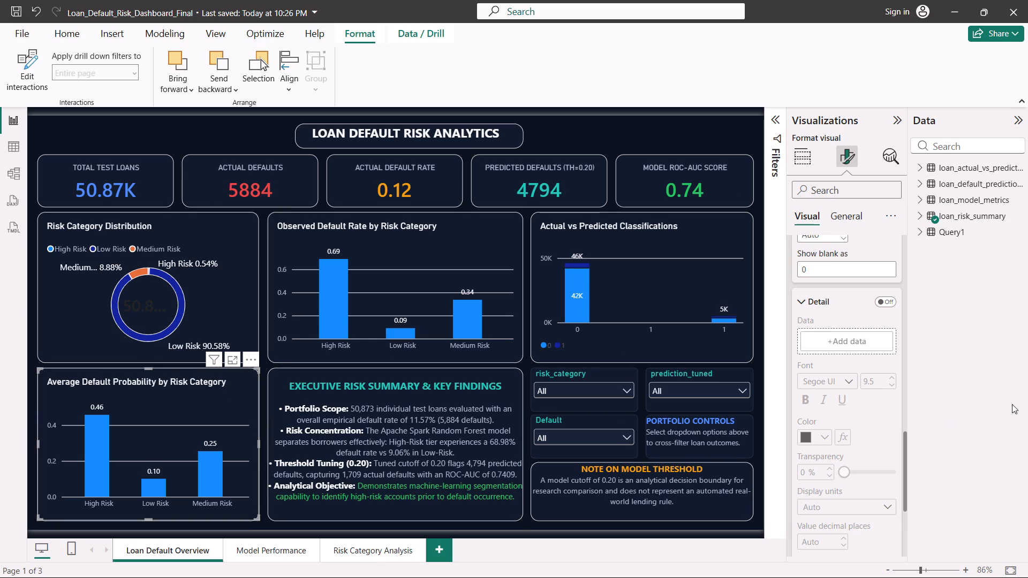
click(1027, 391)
Set the data format of risk_category to Text in the Risk Category Distribution donut chart.
click(231, 293)
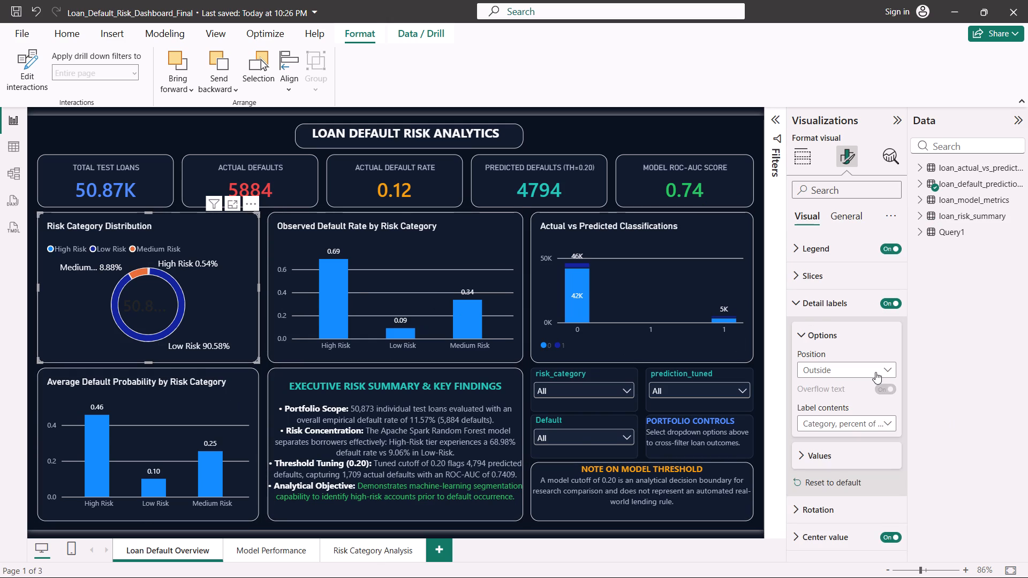
click(808, 302)
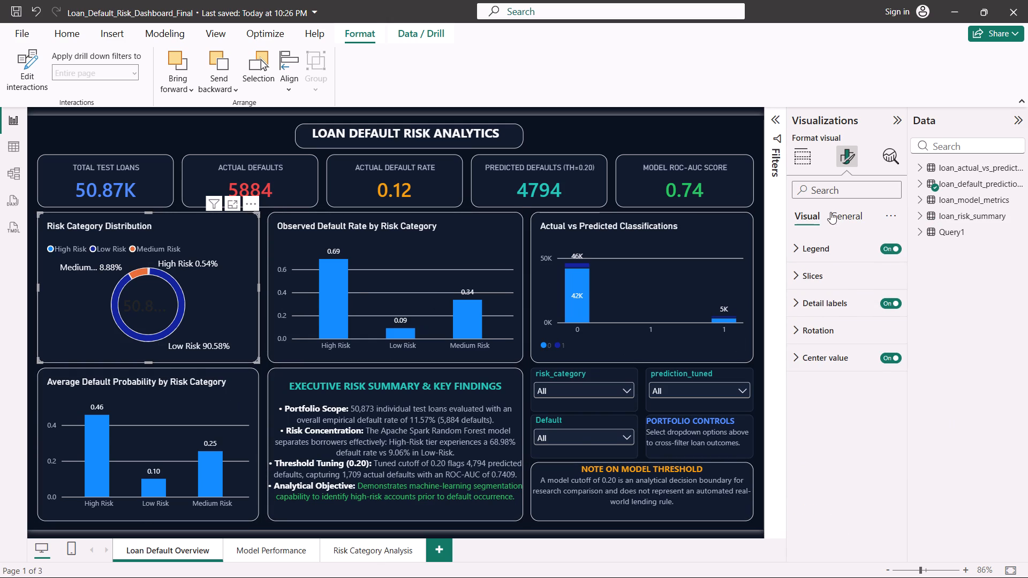
click(842, 210)
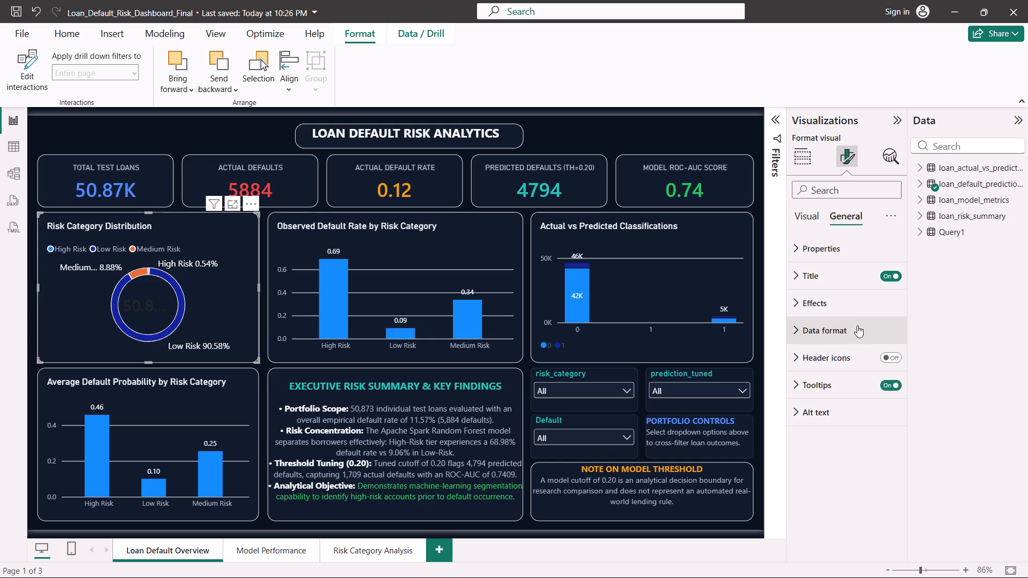
click(857, 325)
scroll(857, 325, down, 2)
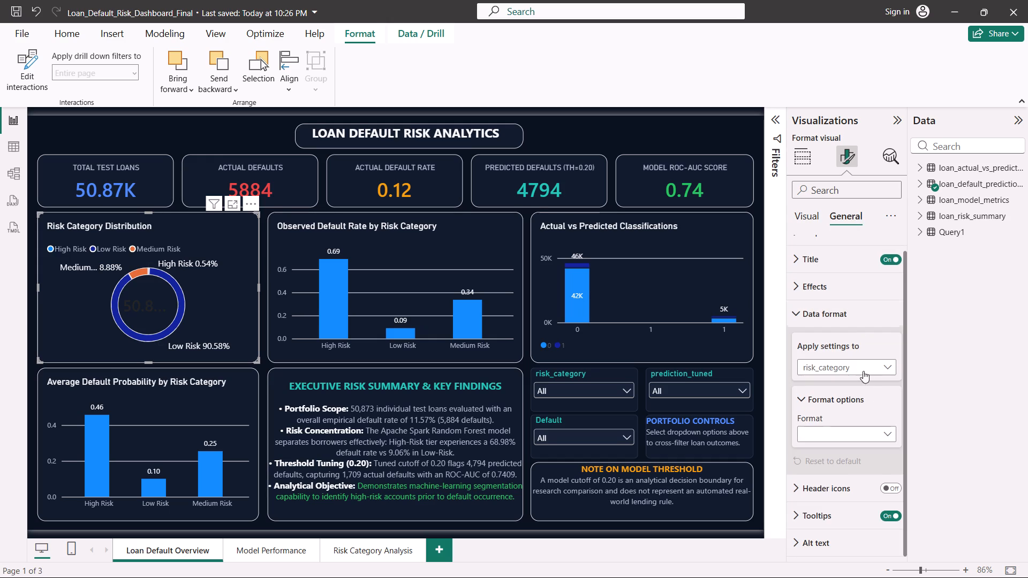
click(879, 428)
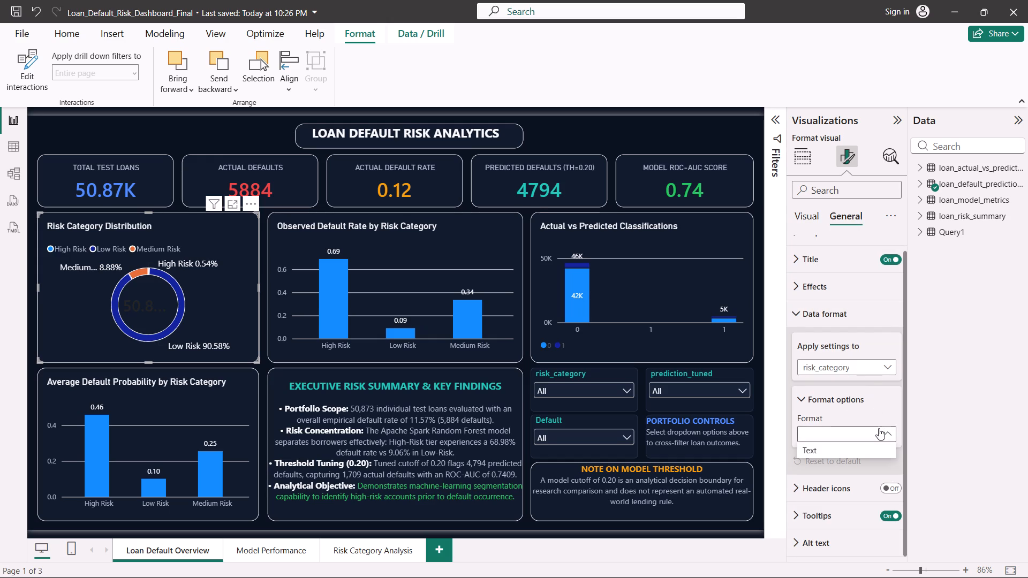
click(852, 450)
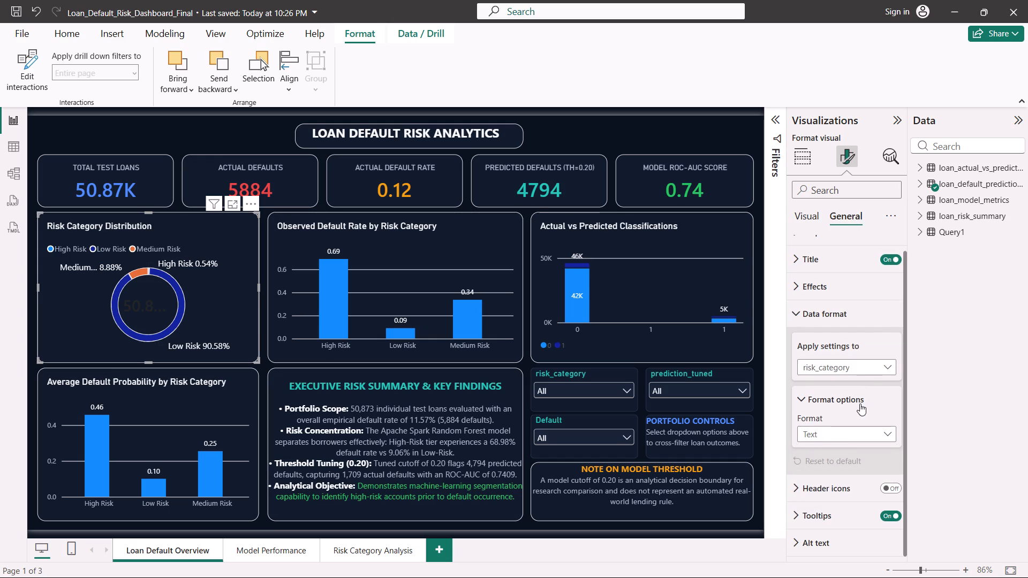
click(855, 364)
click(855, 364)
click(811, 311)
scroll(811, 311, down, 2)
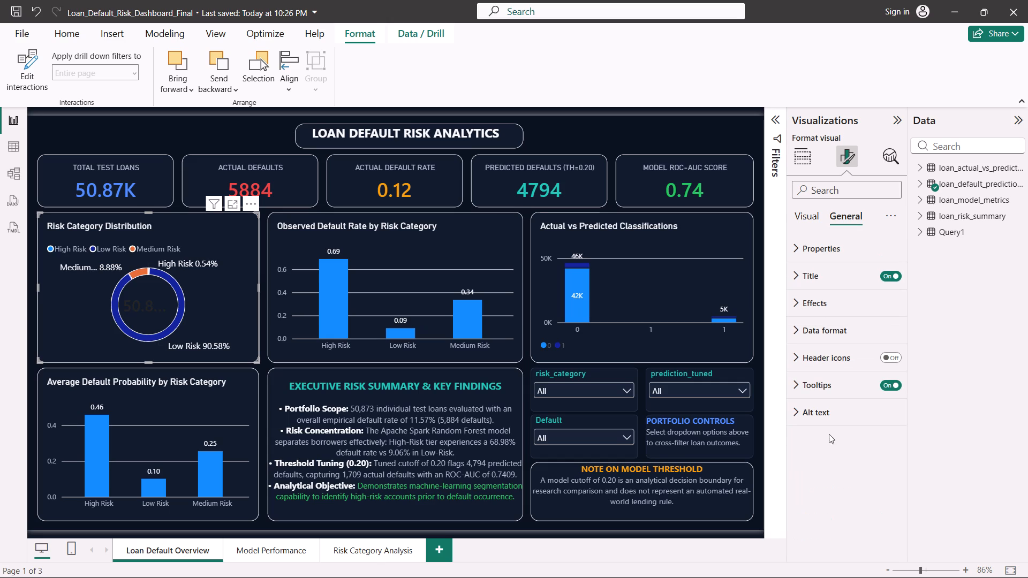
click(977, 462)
Deselect the Risk Category Distribution chart and save the loan default risk report.
click(636, 137)
key(ctrl+s)
key(ctrl+s)
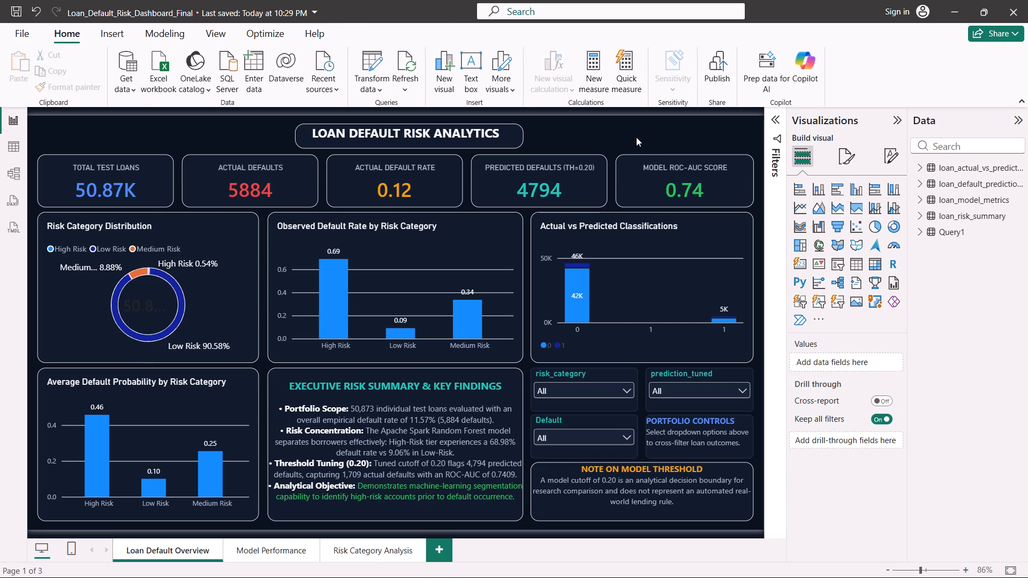
key(ctrl+s)
key(ctrl+s)
key(ctrl+s)
key(ctrl+s)
key(ctrl+s)
key(ctrl+s)
key(ctrl+s)
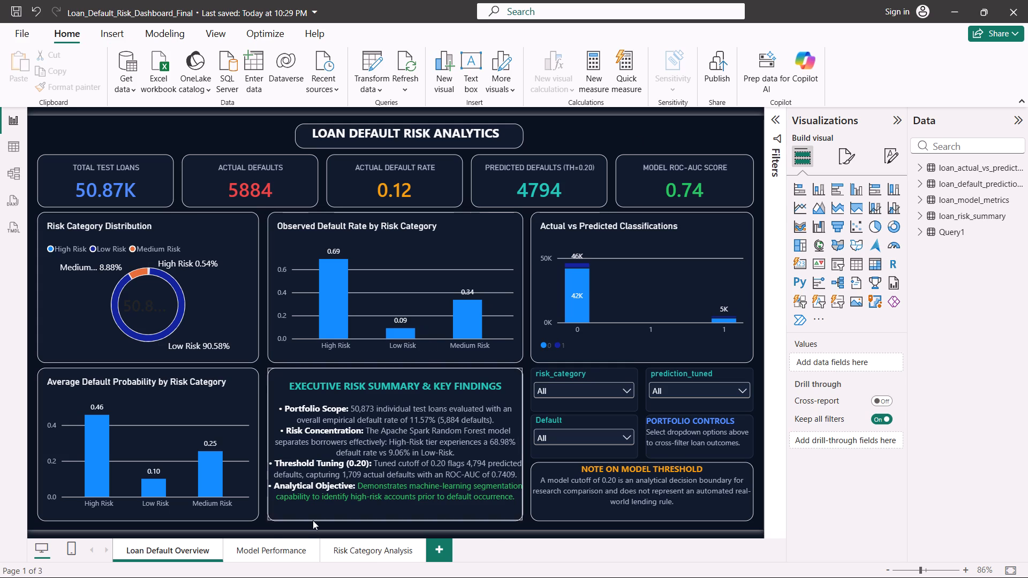
Look over the Model Performance and Risk Category Analysis pages, and return to the Loan Default Overview page.
click(286, 549)
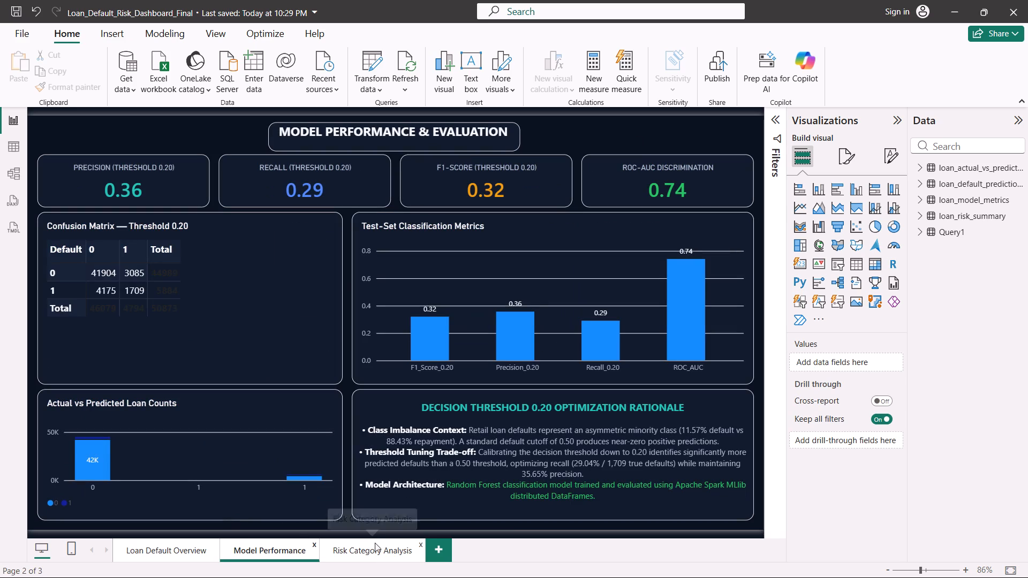
click(383, 556)
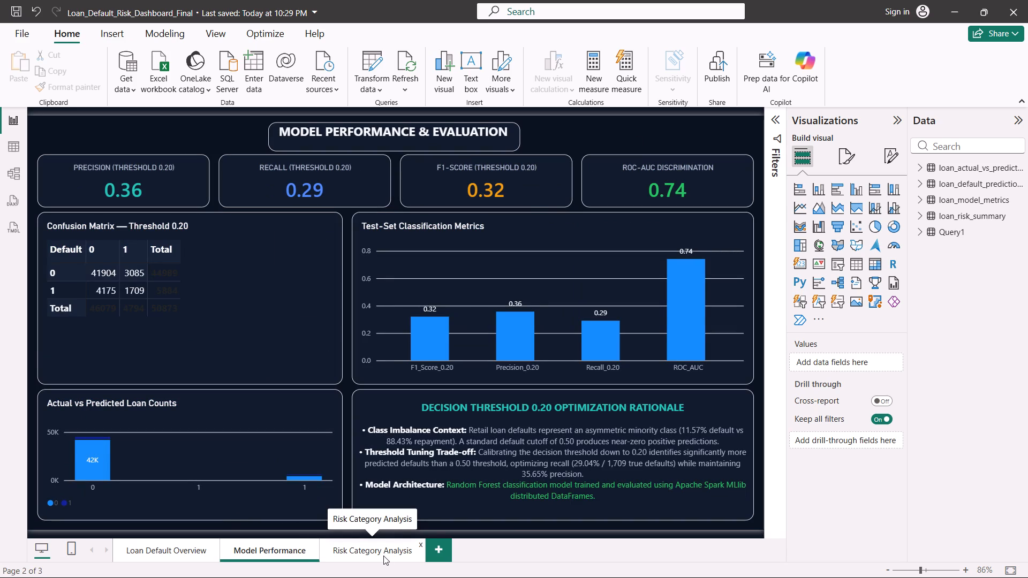
click(180, 549)
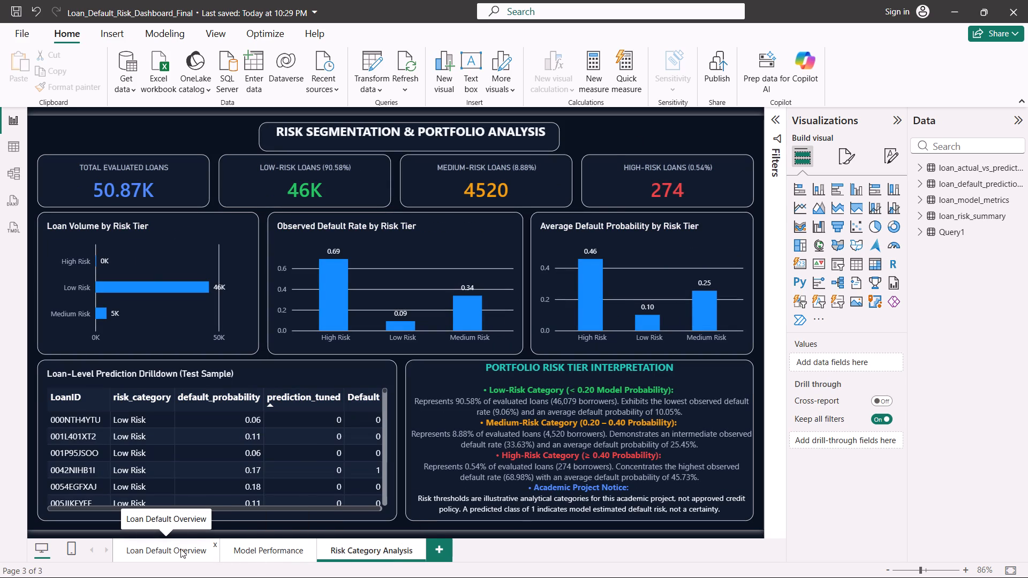
Save the report with the Loan Default Overview page active and close Power BI Desktop.
key(ctrl+s)
key(ctrl+s)
key(ctrl+s)
key(ctrl+s)
key(ctrl+s)
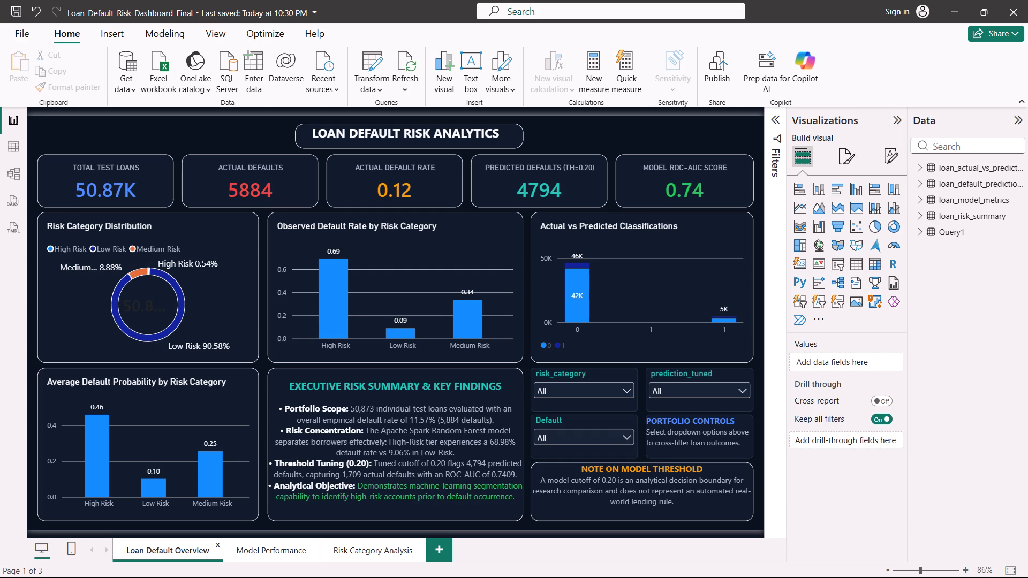